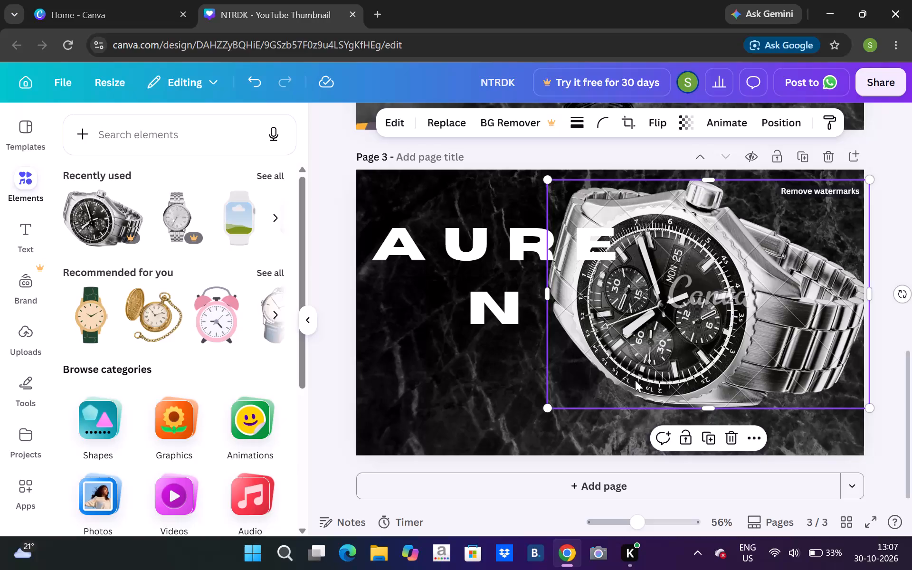
Shrink the watch image on page 3 and rotate it to 90° so it stands upright.
drag(551, 408, 581, 393)
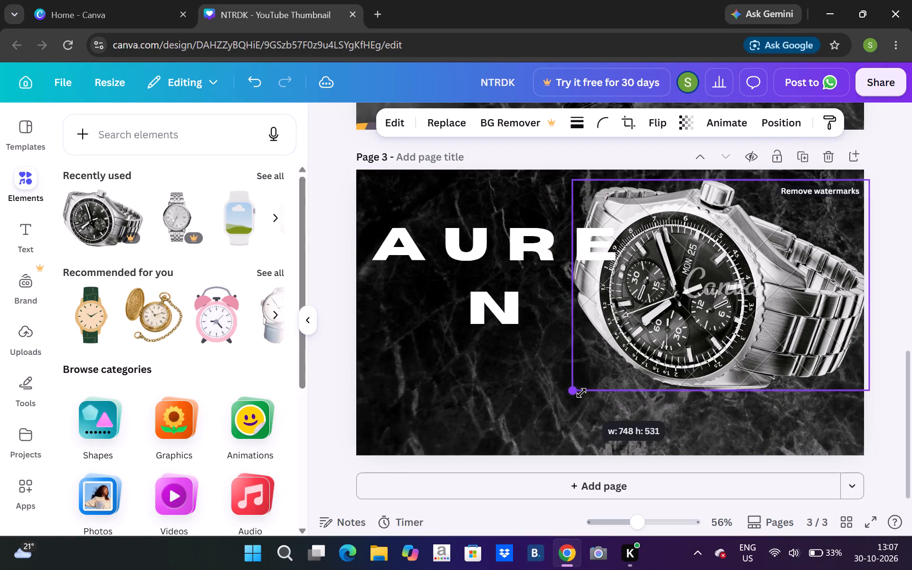
drag(581, 393, 598, 385)
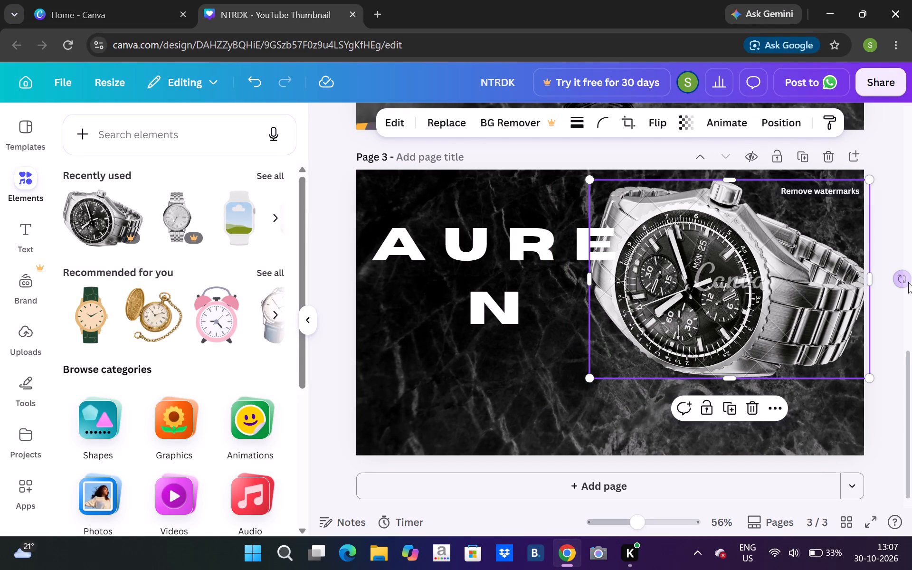
drag(902, 279, 836, 381)
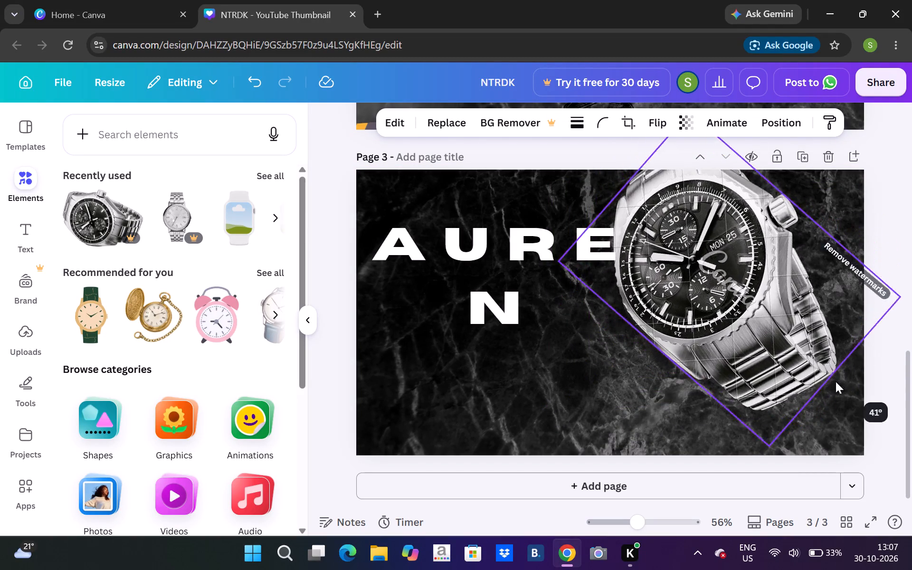
drag(836, 381, 728, 459)
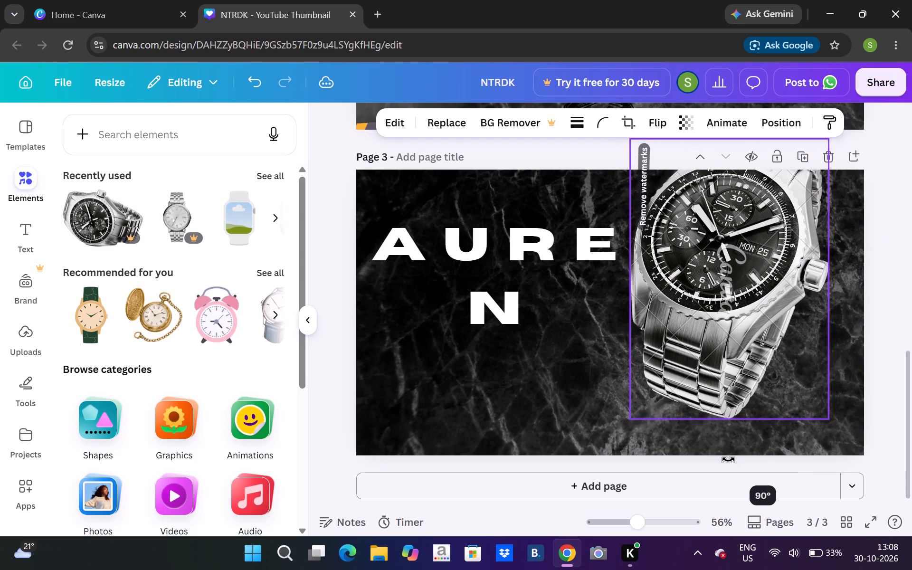
drag(728, 459, 730, 458)
Scale the upright watch down further and place it fully inside the right side of page 3, clear of the text.
drag(742, 284, 763, 317)
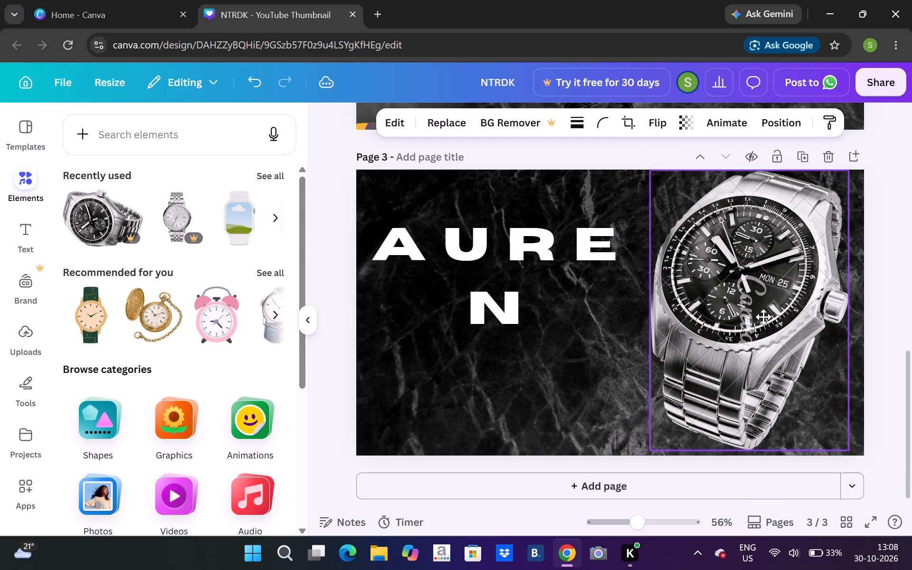
drag(763, 317, 768, 317)
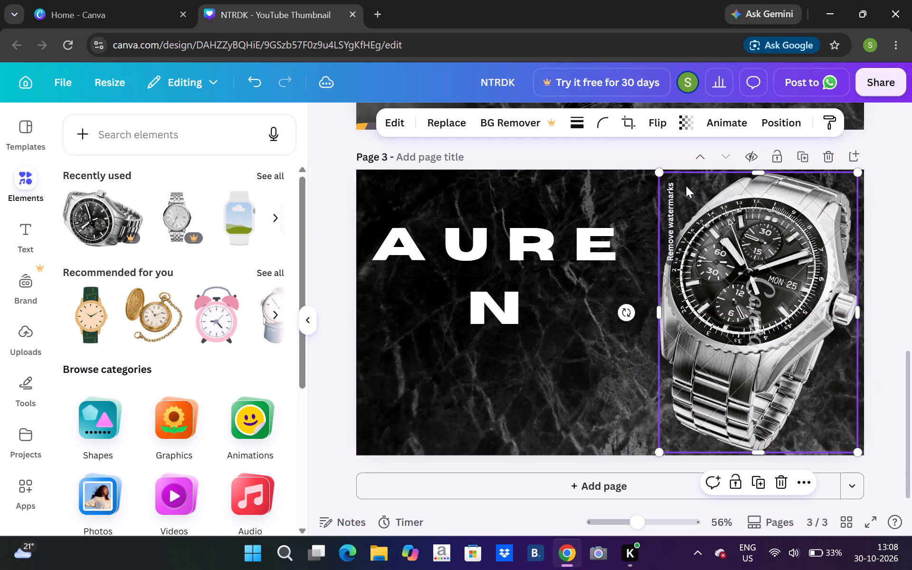
drag(662, 177, 677, 201)
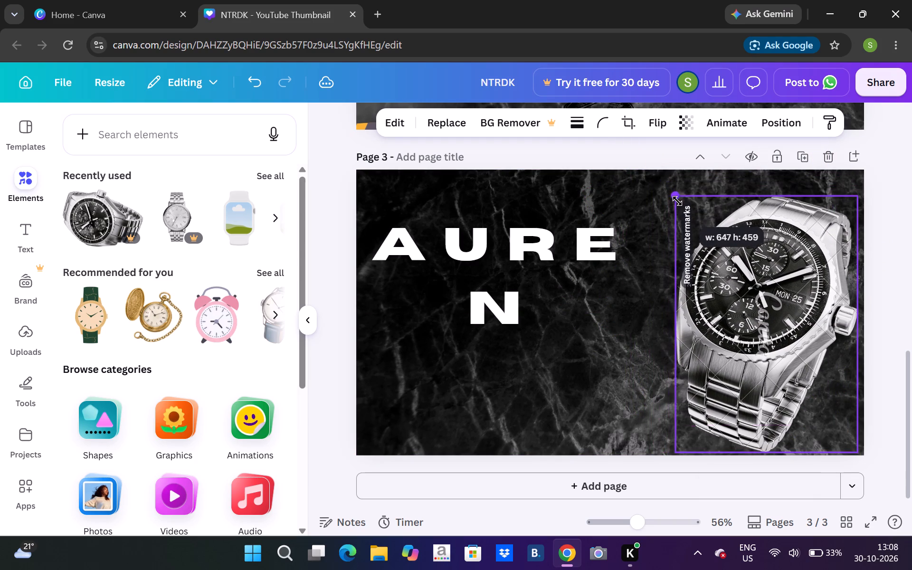
drag(677, 201, 684, 219)
drag(739, 287, 731, 266)
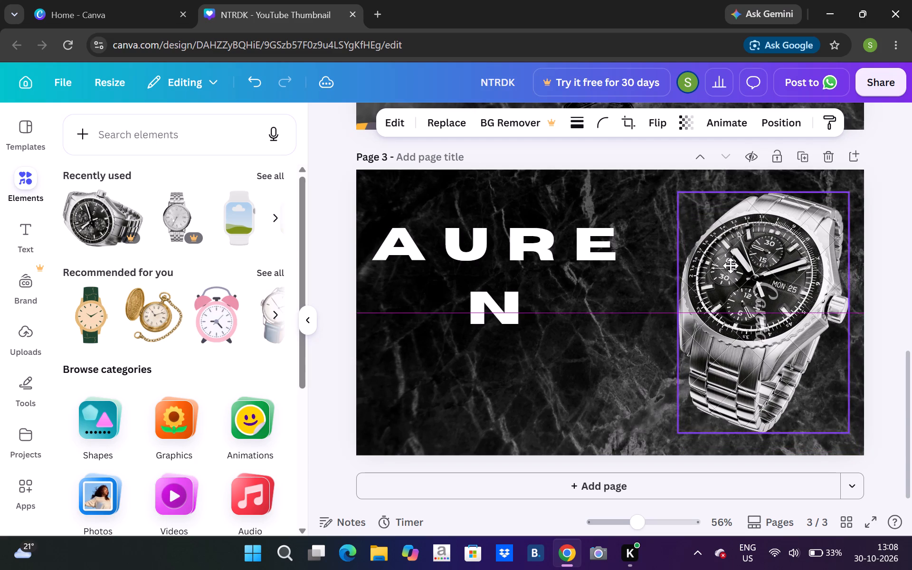
drag(731, 266, 733, 257)
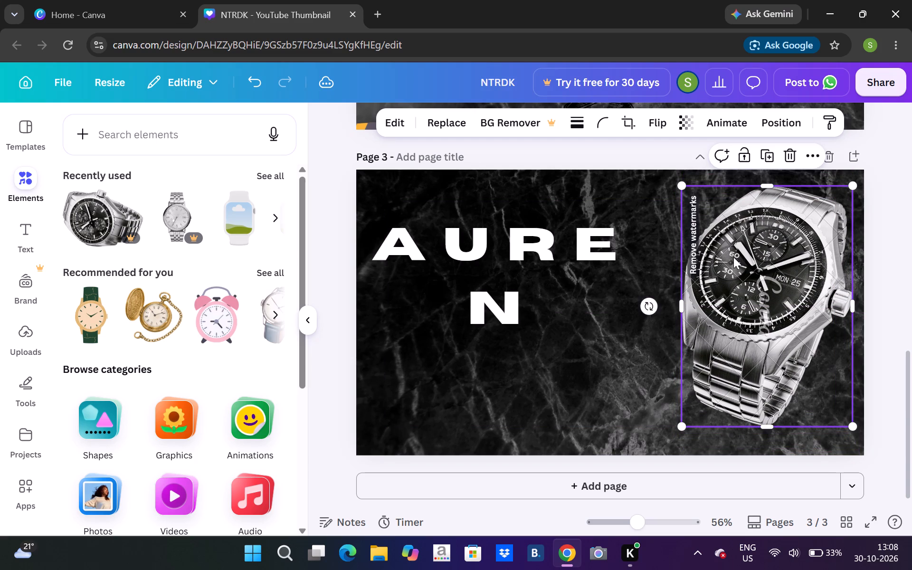
Reduce the AUREN heading's font size to 84.5 and shift it right so all its letters sit within the page.
click(476, 349)
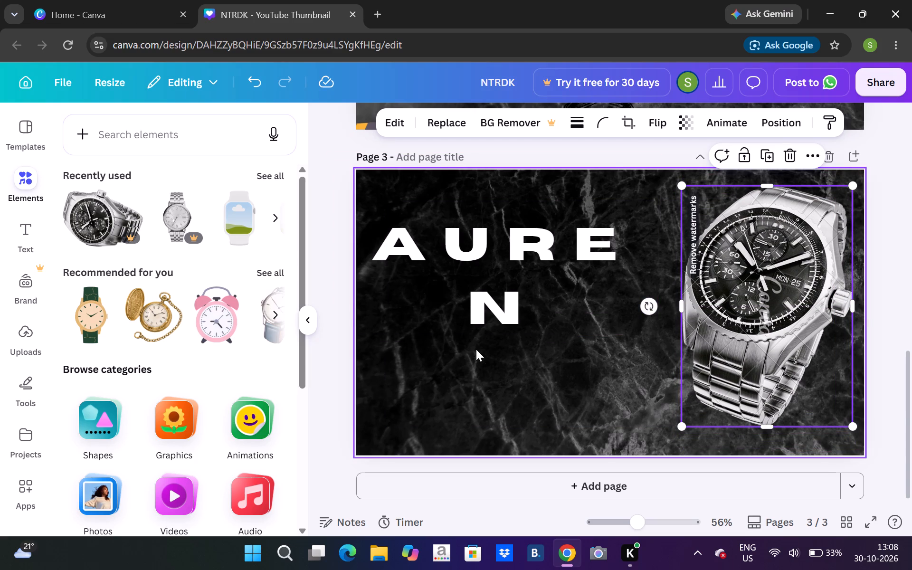
click(449, 316)
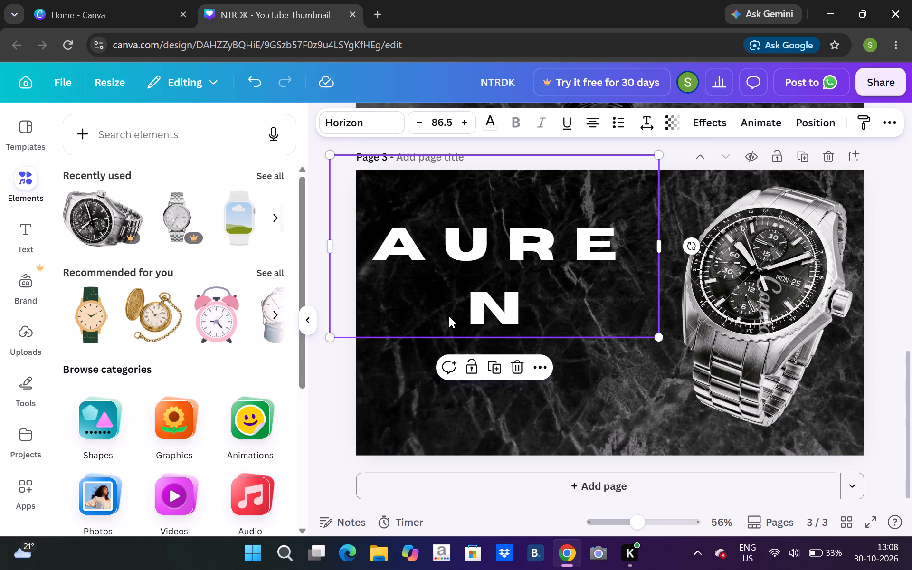
click(416, 113)
click(416, 113)
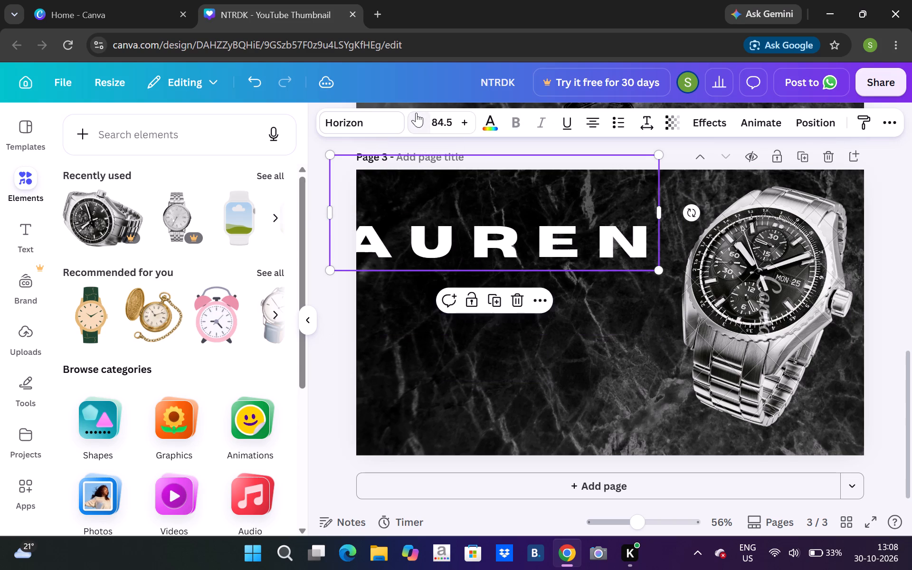
drag(431, 222, 447, 224)
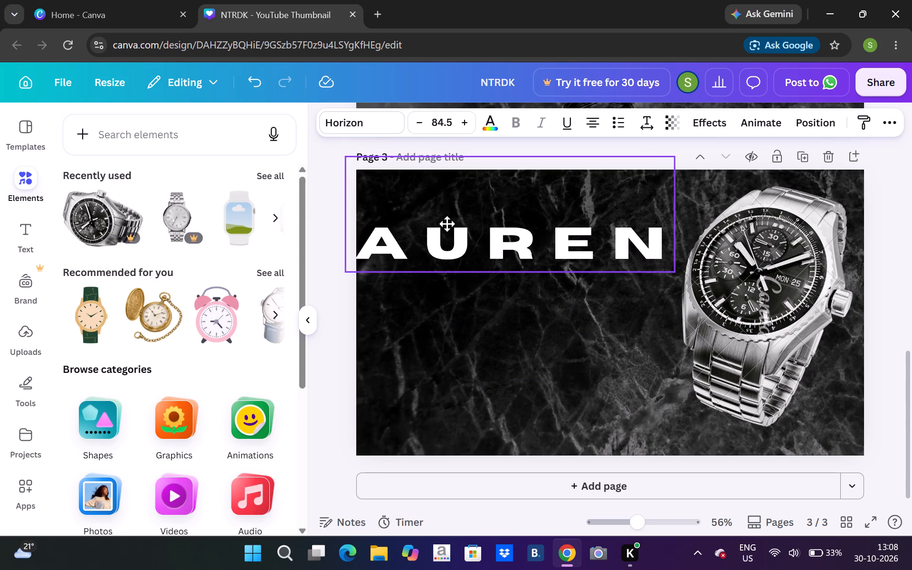
drag(447, 224, 448, 224)
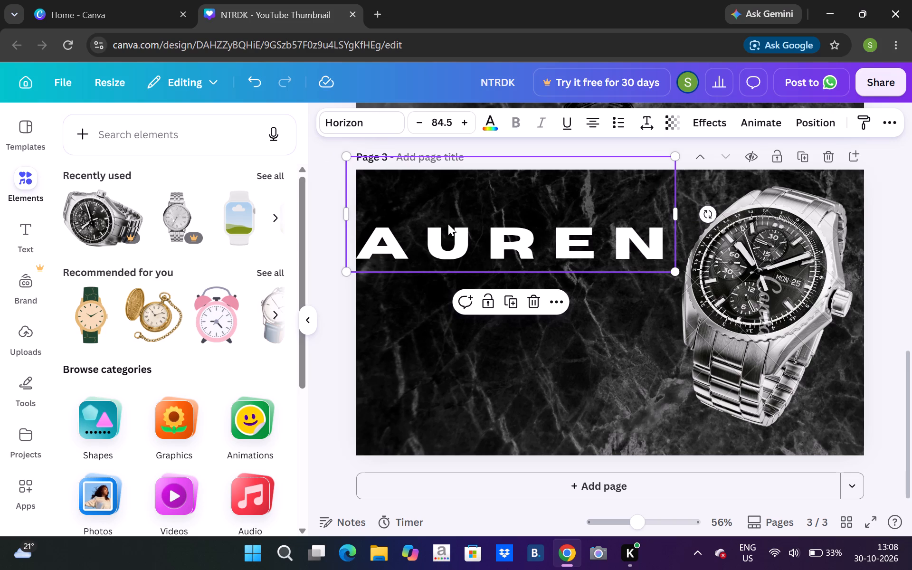
Search the elements for "A" and, from all the graphics, insert the black serif letter A with a leafy branch.
click(140, 137)
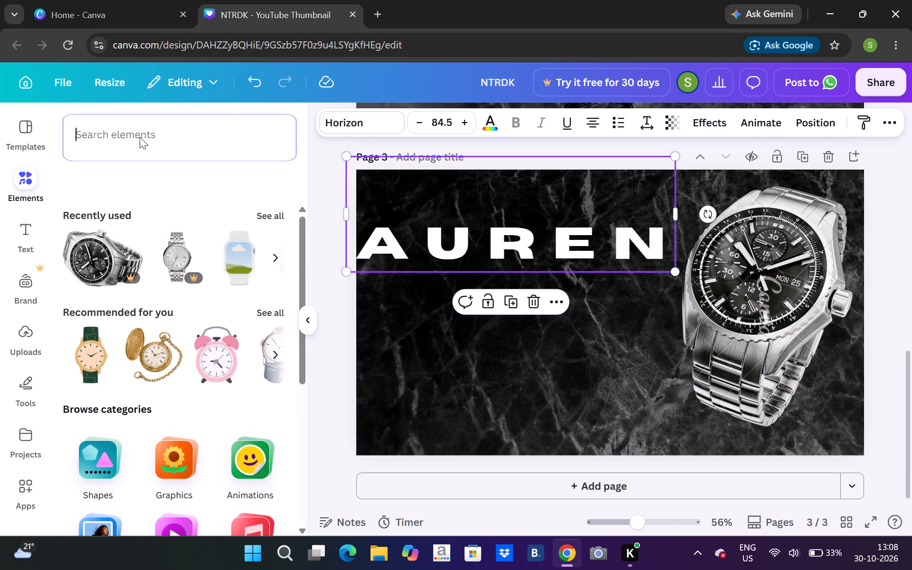
key(a)
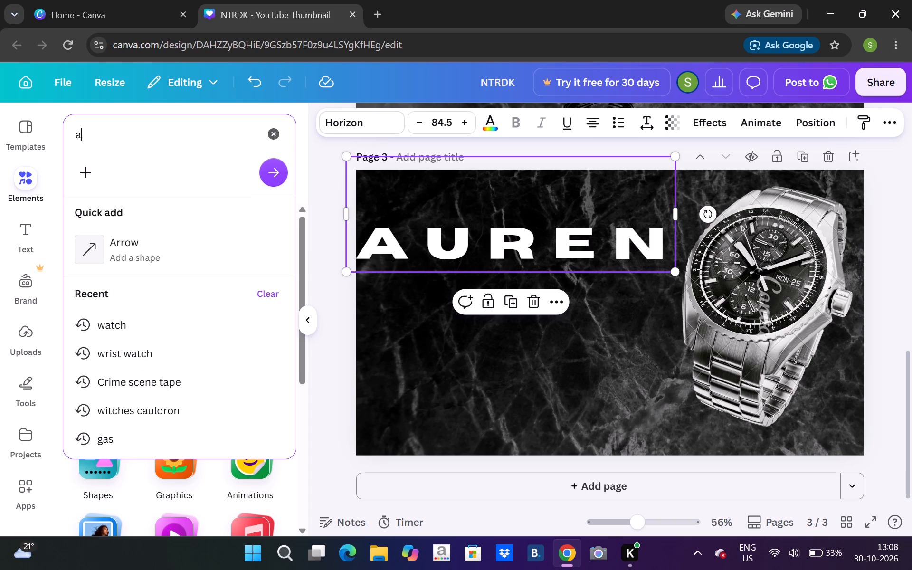
key(BackSpace)
key(shift+a)
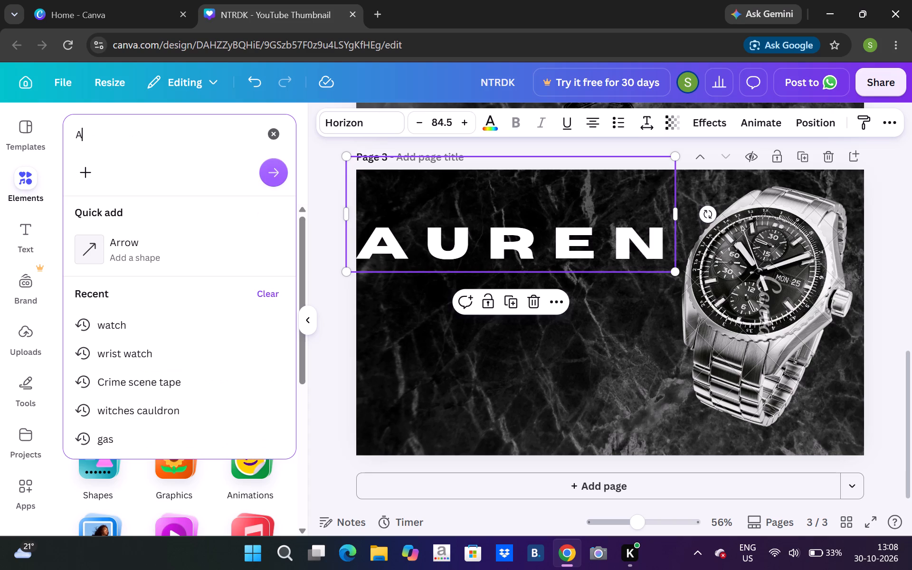
click(272, 164)
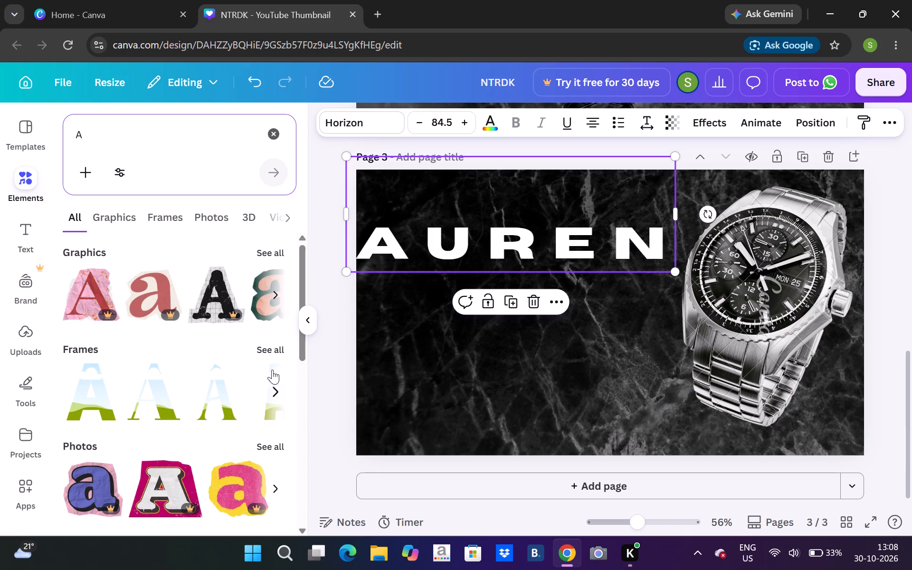
click(269, 246)
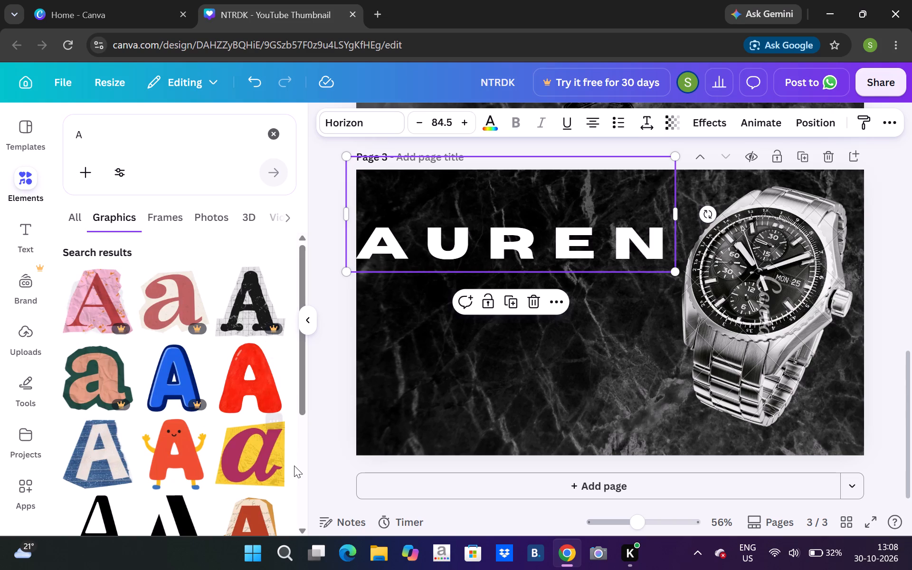
click(296, 525)
drag(296, 525, 302, 526)
triple_click(302, 526)
triple_click(302, 526)
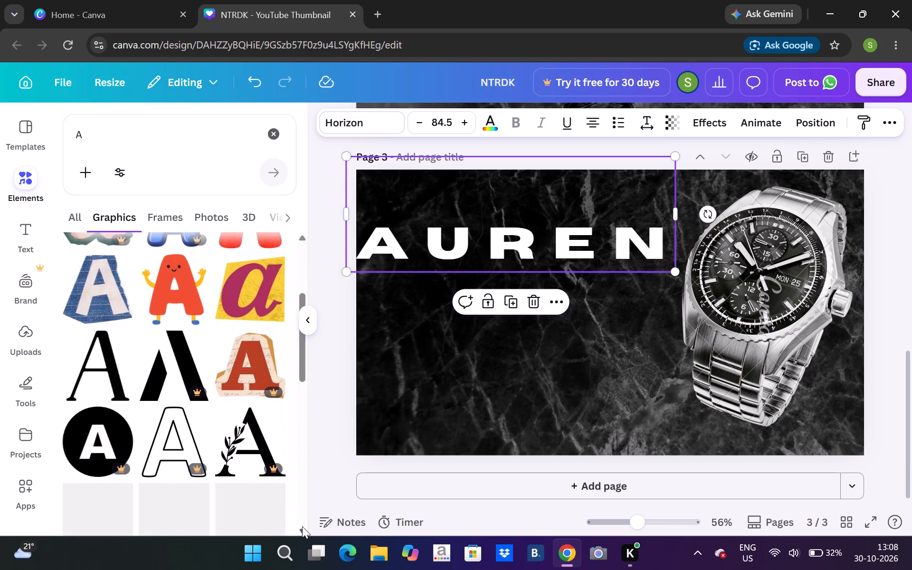
click(302, 526)
click(302, 526)
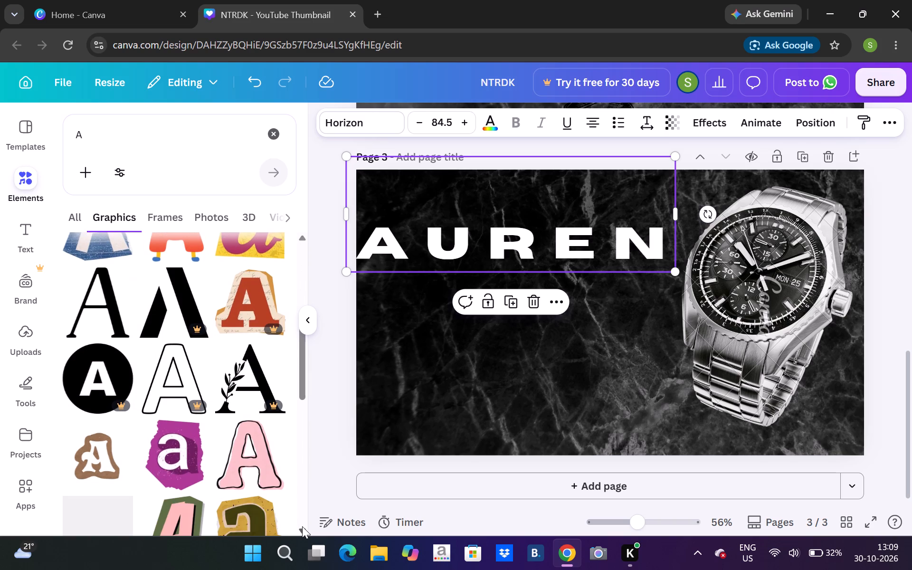
click(252, 389)
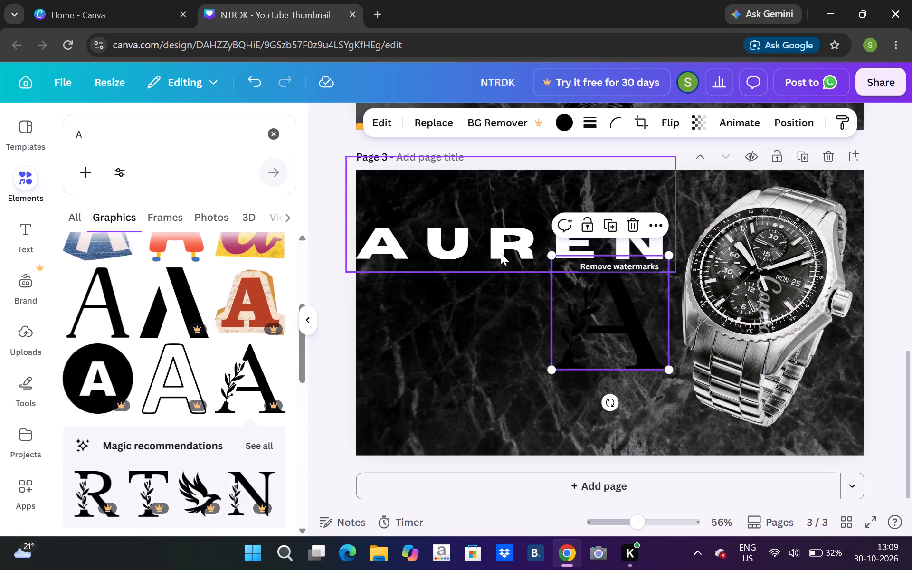
Lower the AUREN heading on page 3 and move the leafy A graphic up above it.
drag(496, 270, 498, 300)
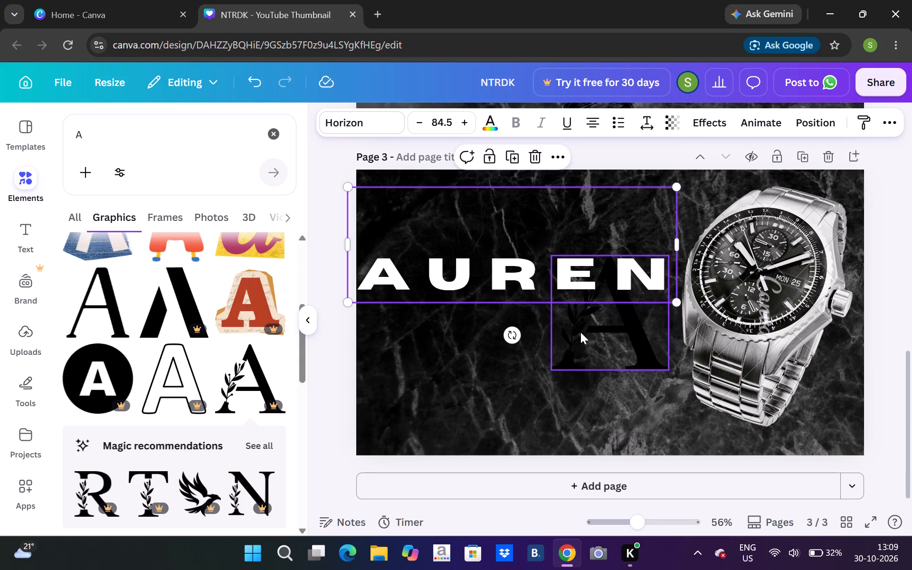
drag(580, 332, 504, 228)
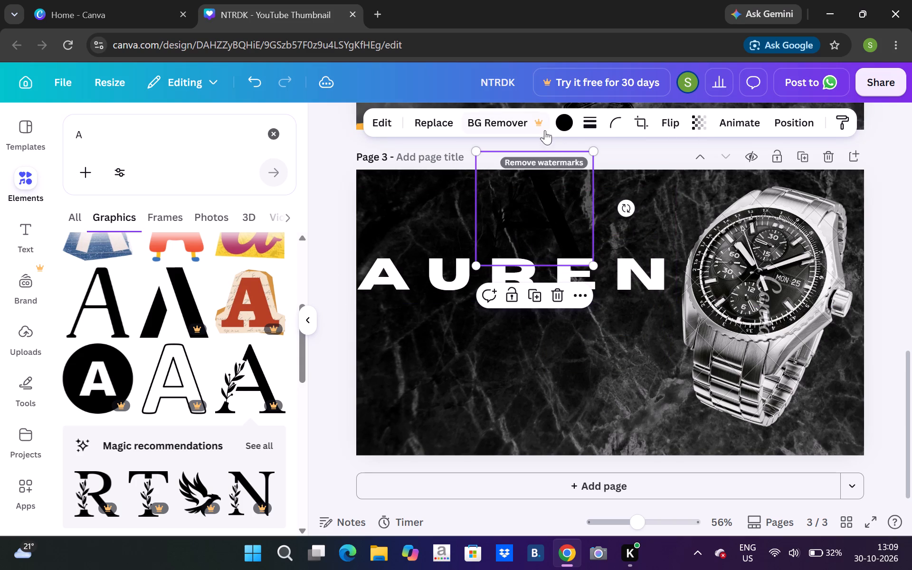
Recolor the leafy A graphic from the heading area to white.
click(554, 121)
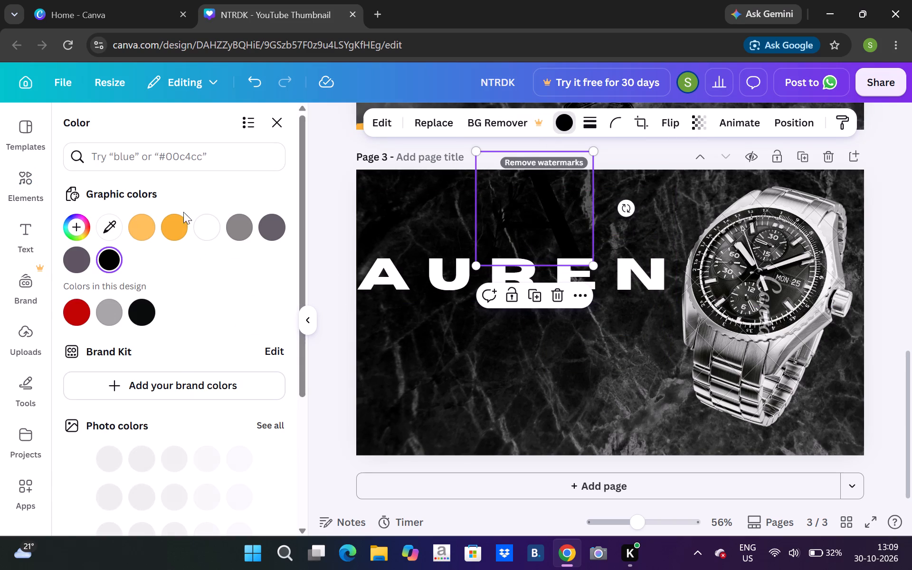
click(204, 219)
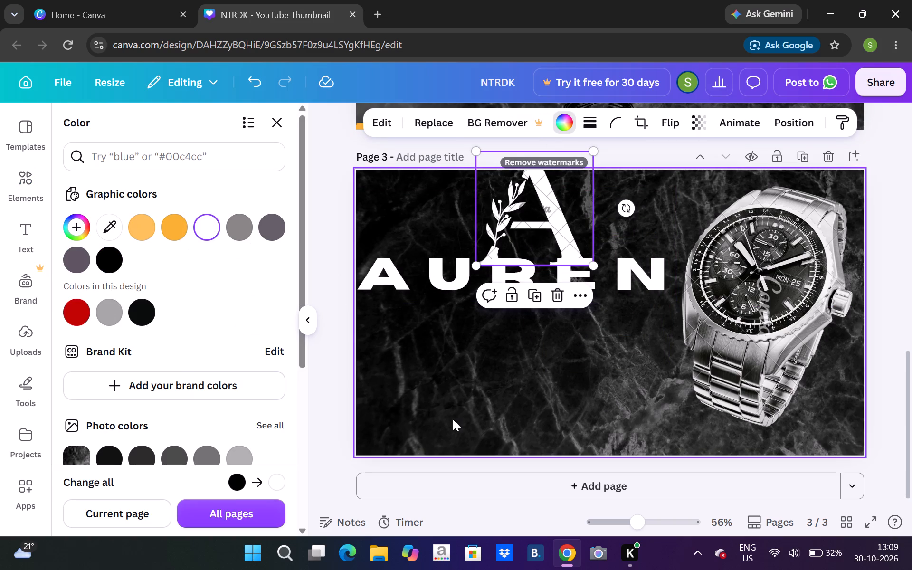
drag(453, 419, 499, 386)
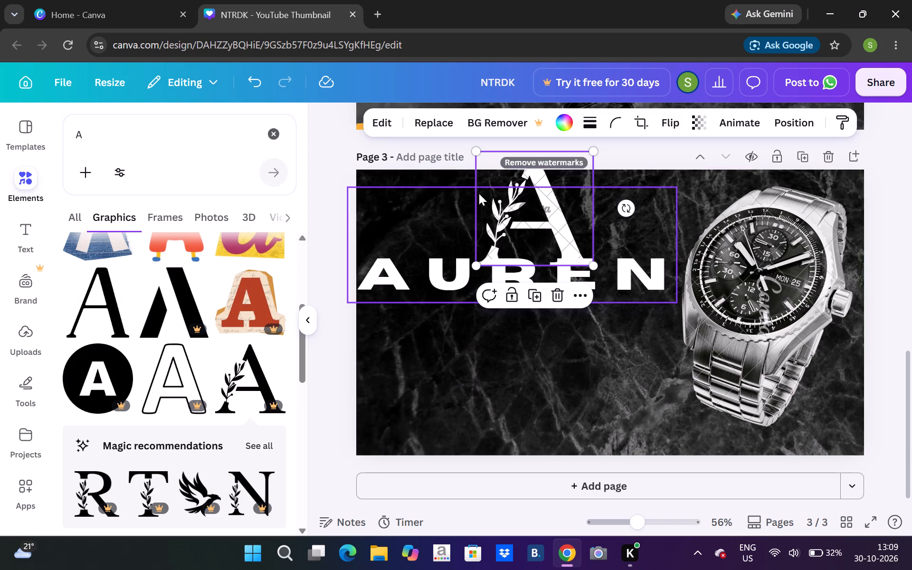
Shrink the leafy A graphic to about 200 wide and center it above the AUREN heading at the page's top edge.
drag(475, 152, 488, 215)
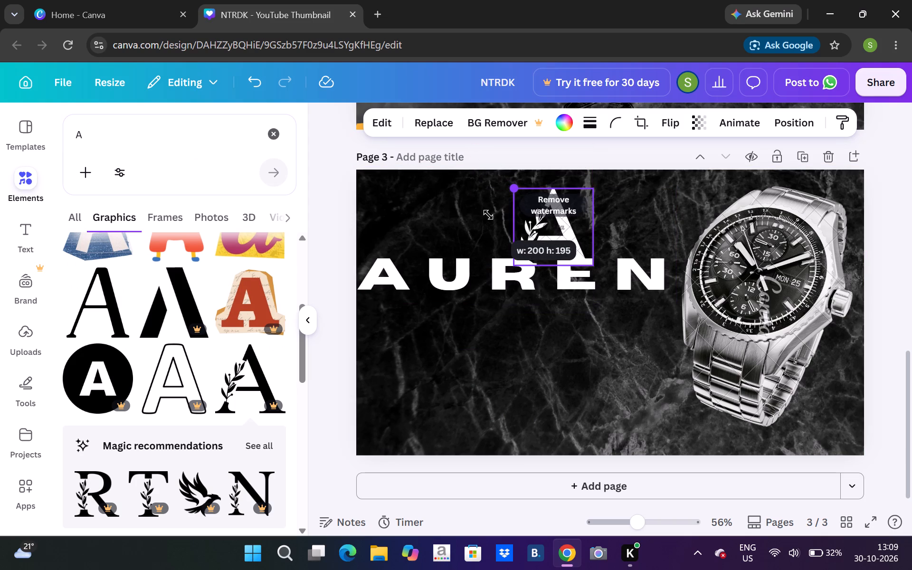
drag(488, 215, 490, 211)
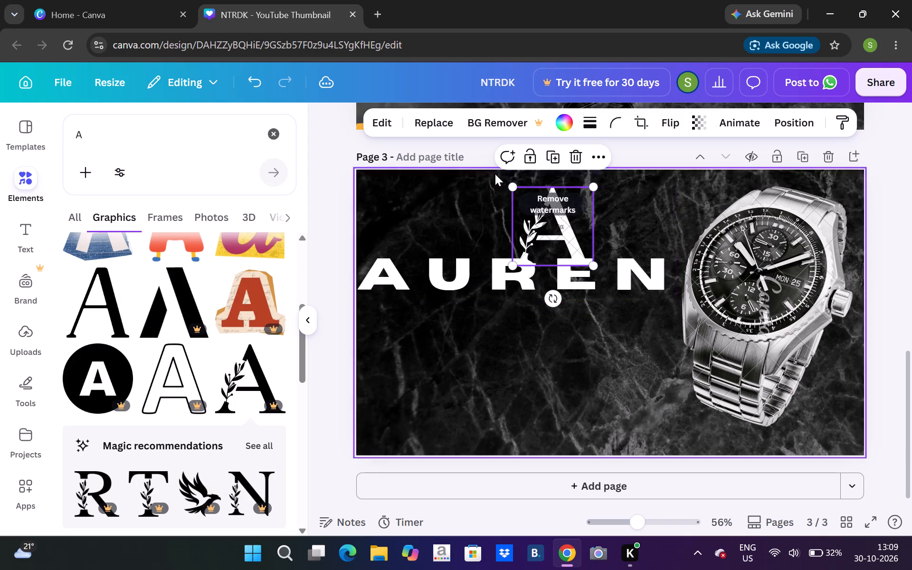
drag(548, 227, 537, 220)
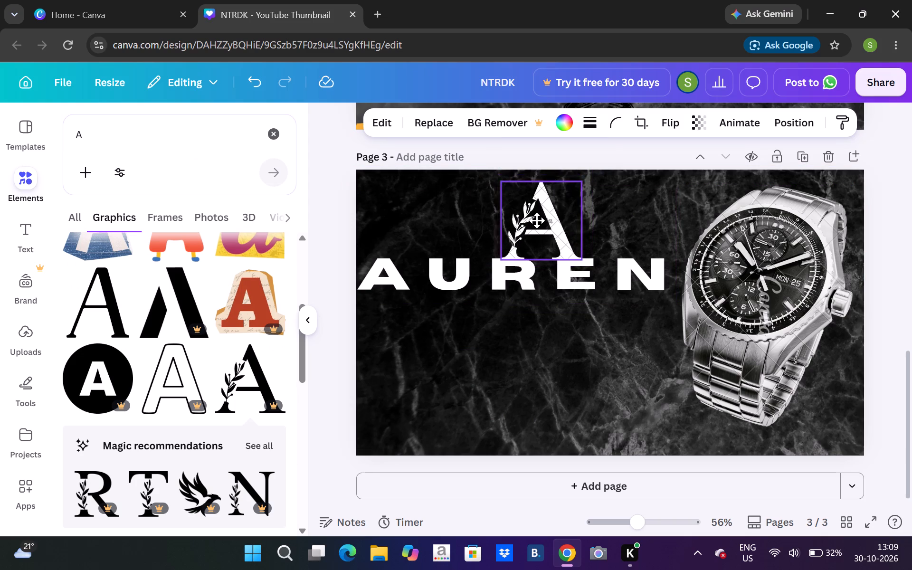
drag(537, 220, 522, 212)
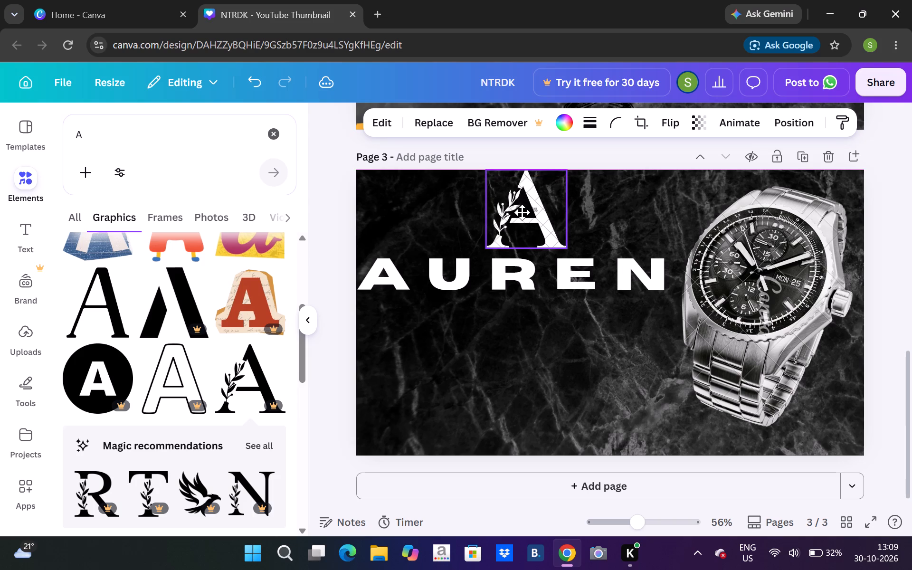
drag(522, 212, 522, 211)
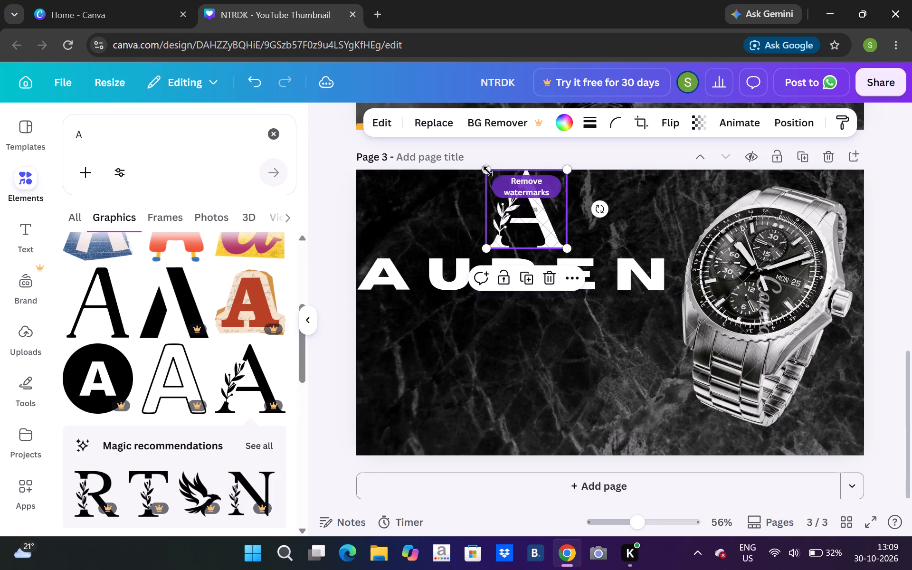
drag(487, 175, 478, 178)
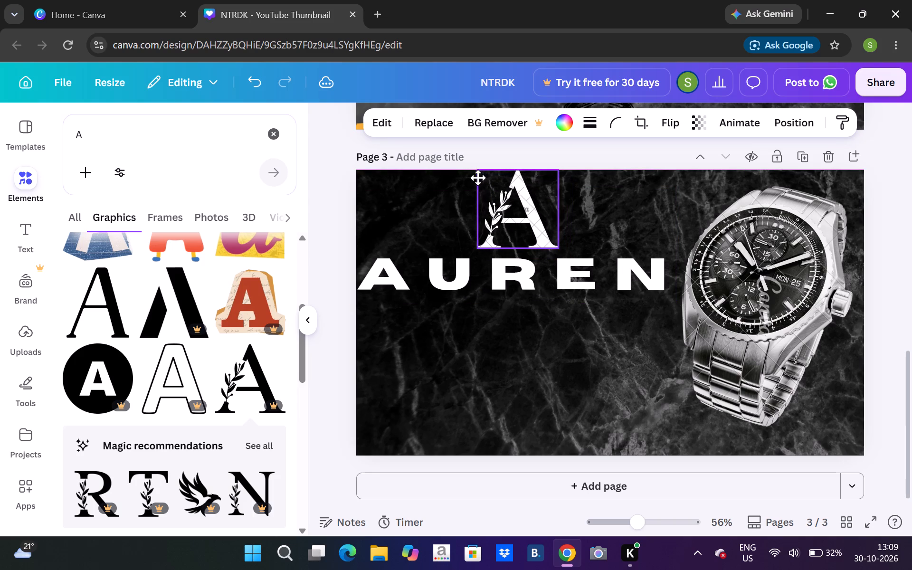
drag(478, 178, 474, 180)
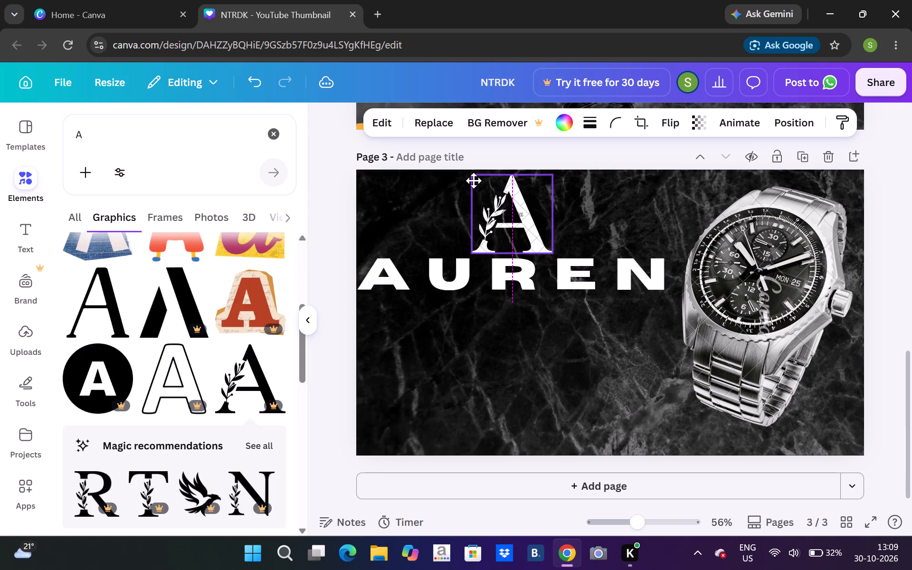
drag(474, 180, 470, 179)
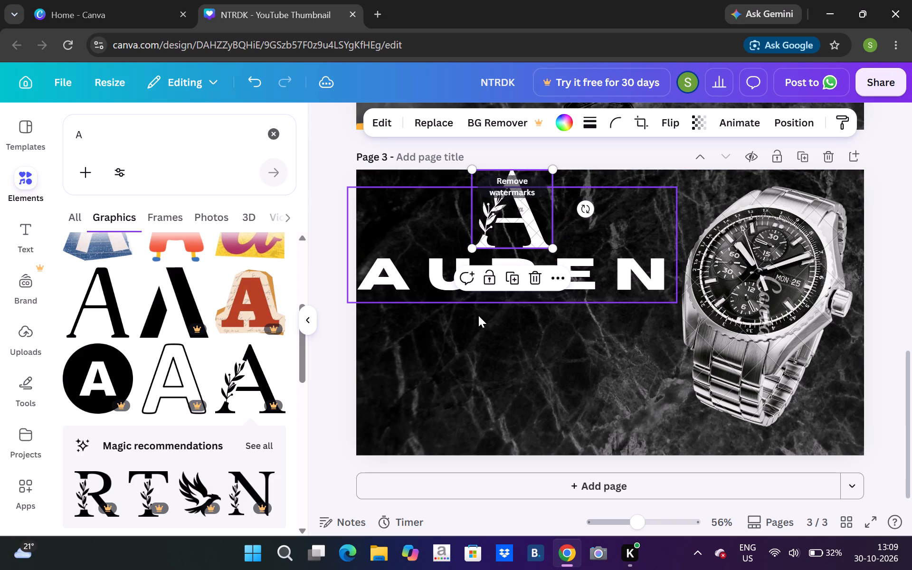
Nudge the AUREN heading on page 3 slightly to the right, toward the watch.
click(478, 315)
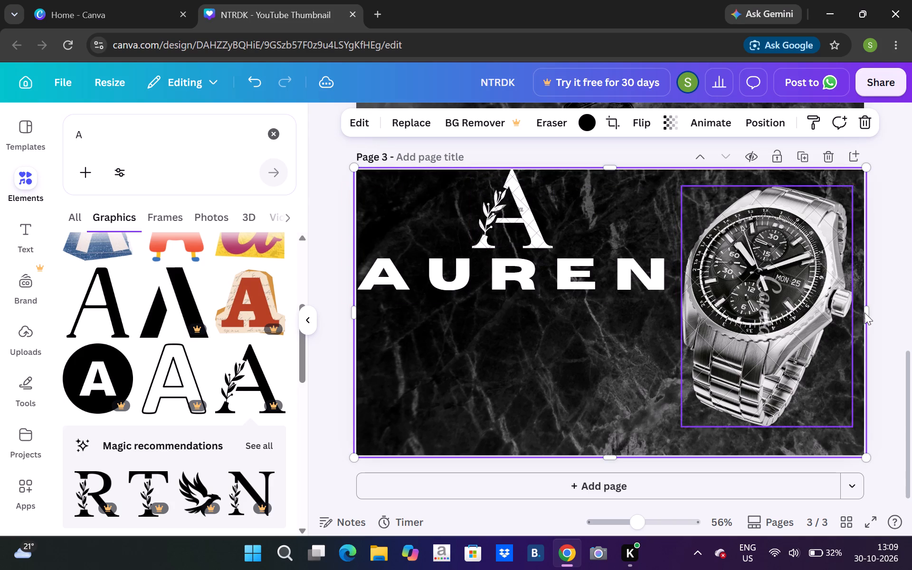
click(617, 281)
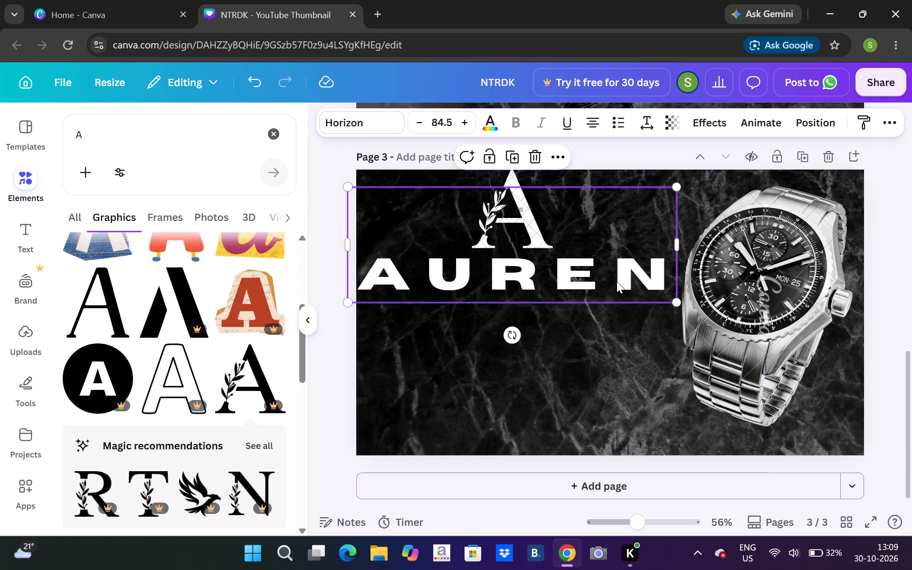
key(Right)
key(Right)
key(Right)
key(Right)
key(Right)
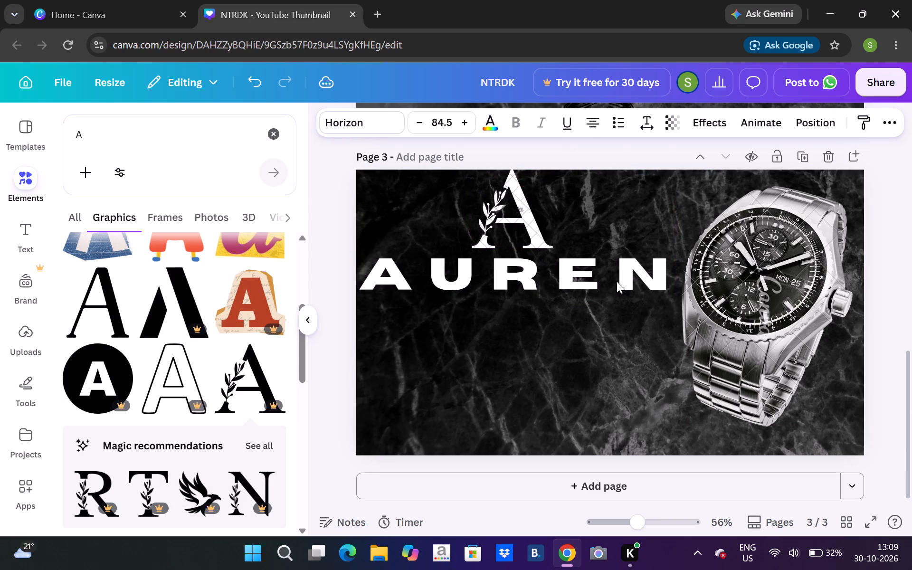
key(Right)
key(Right)
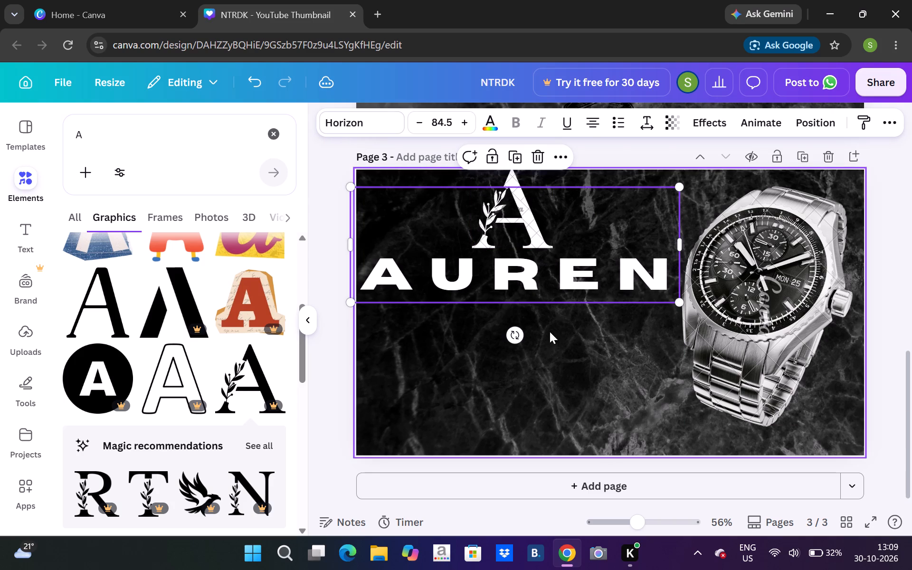
click(655, 360)
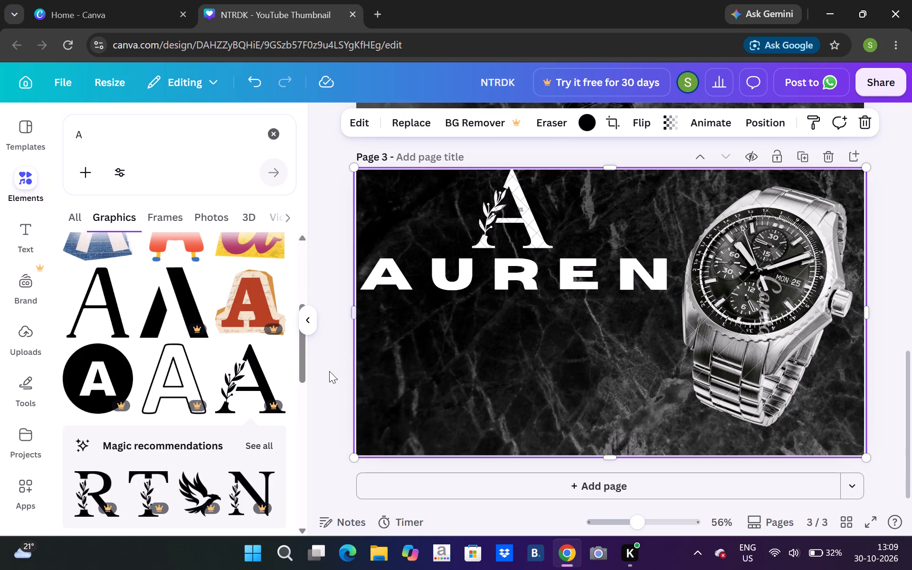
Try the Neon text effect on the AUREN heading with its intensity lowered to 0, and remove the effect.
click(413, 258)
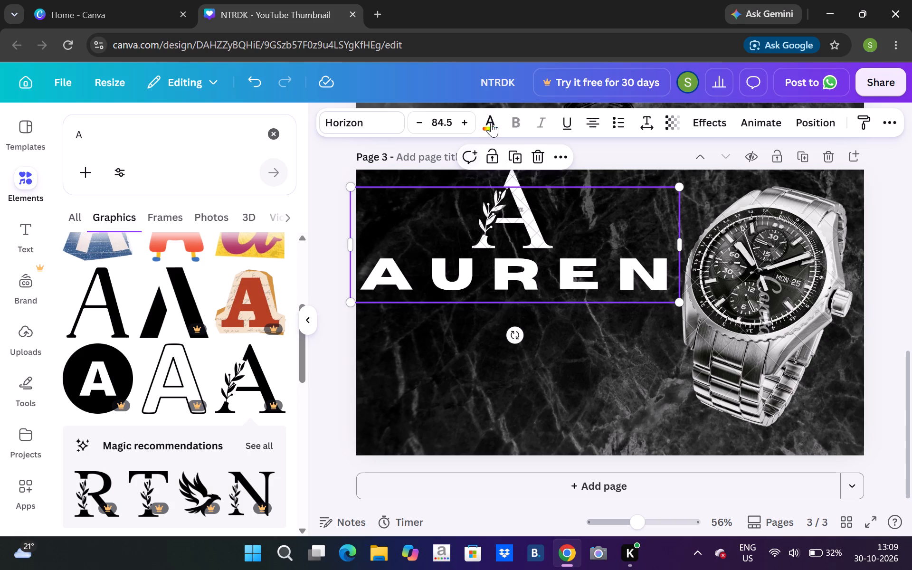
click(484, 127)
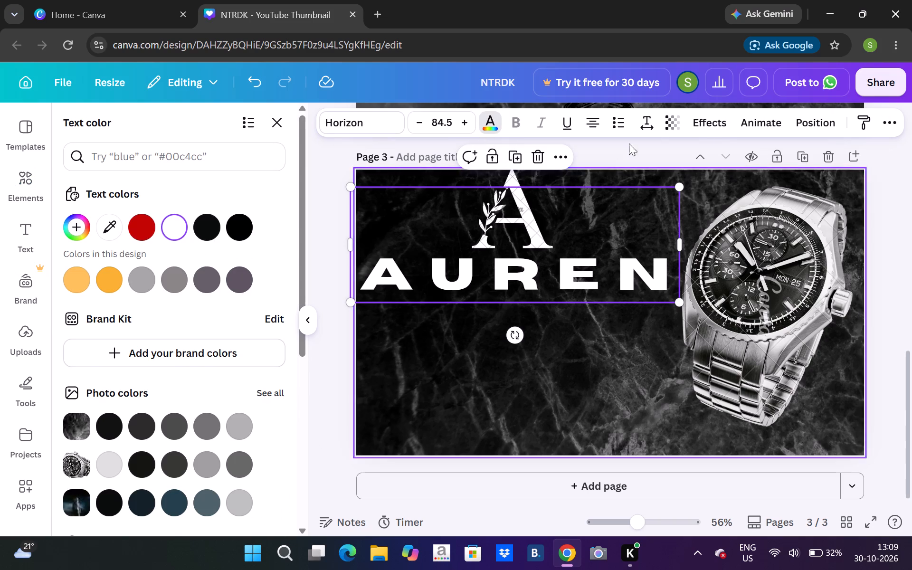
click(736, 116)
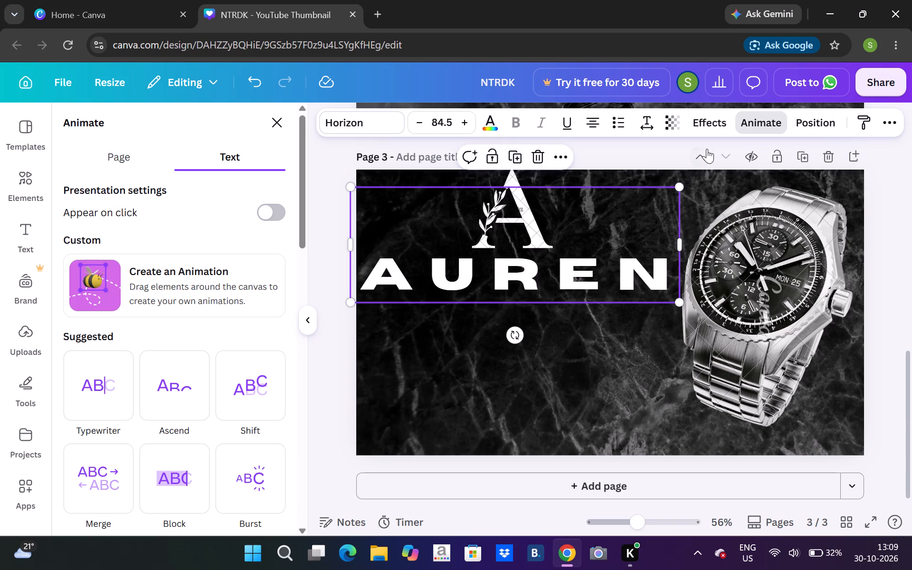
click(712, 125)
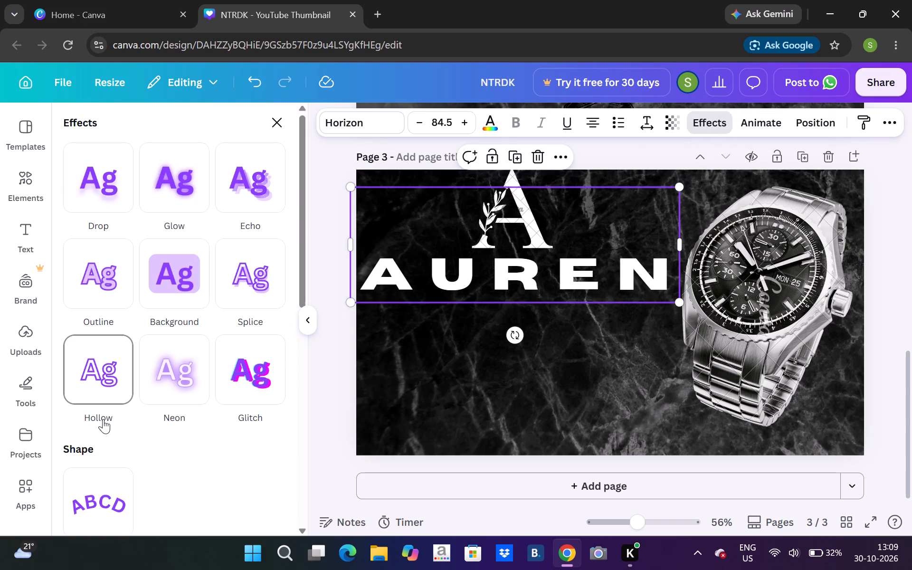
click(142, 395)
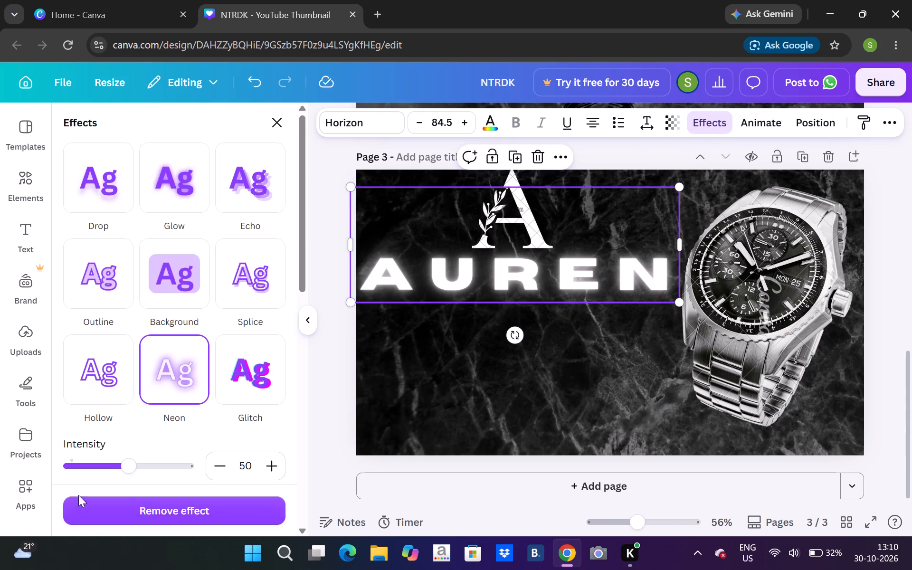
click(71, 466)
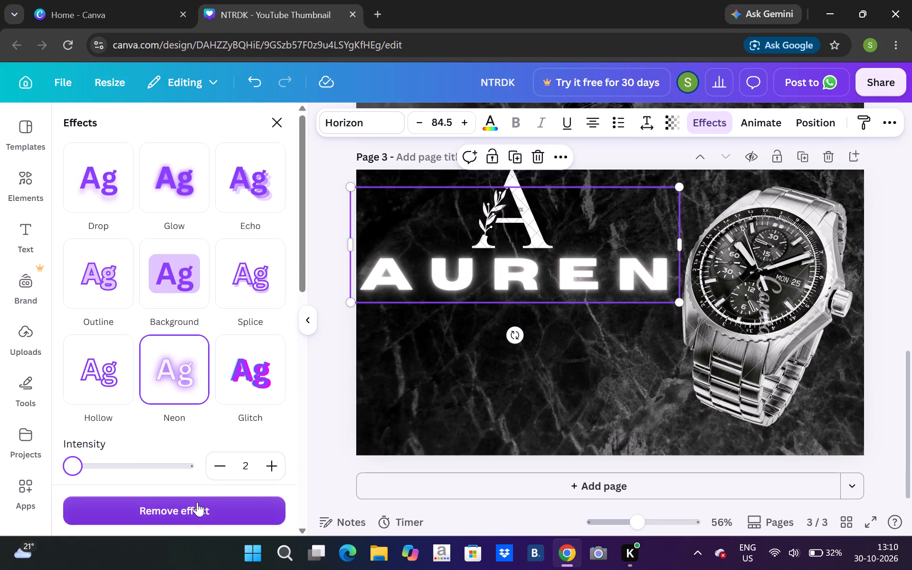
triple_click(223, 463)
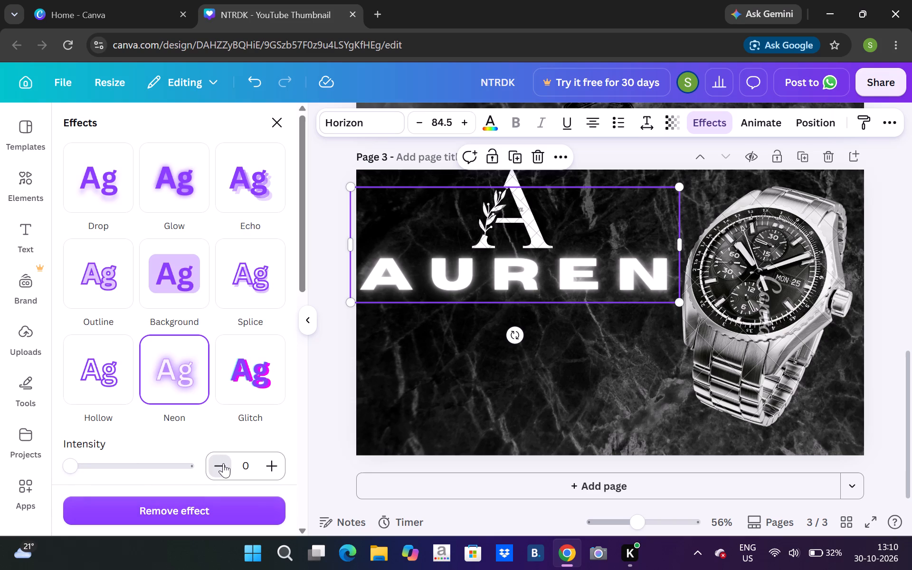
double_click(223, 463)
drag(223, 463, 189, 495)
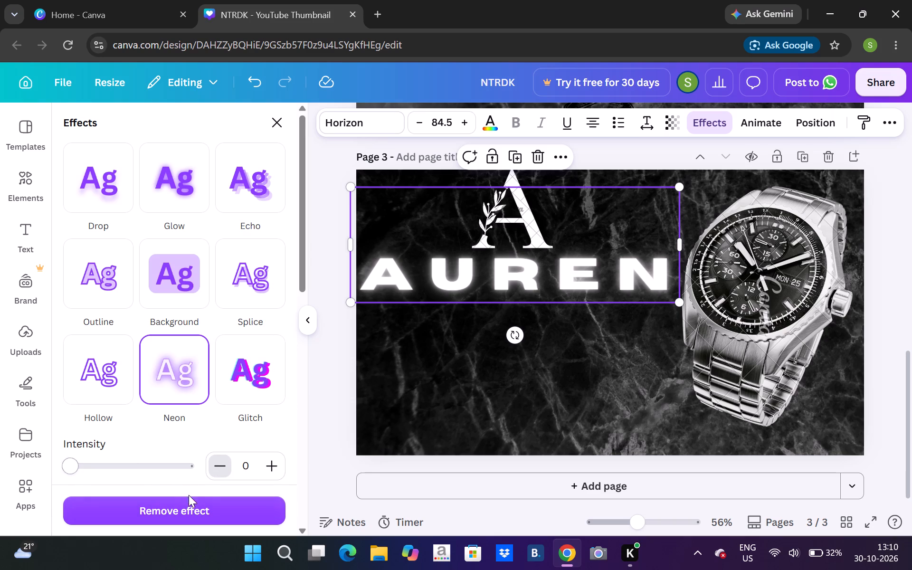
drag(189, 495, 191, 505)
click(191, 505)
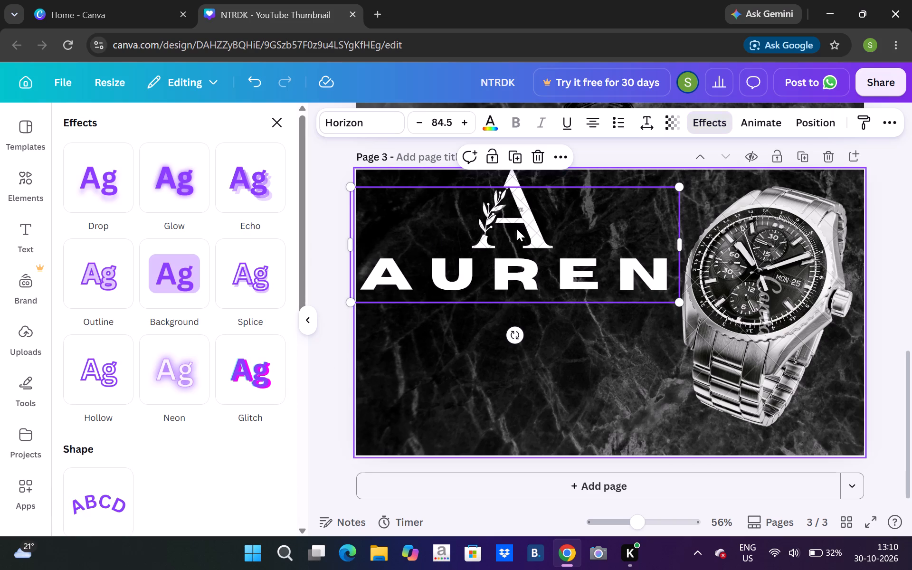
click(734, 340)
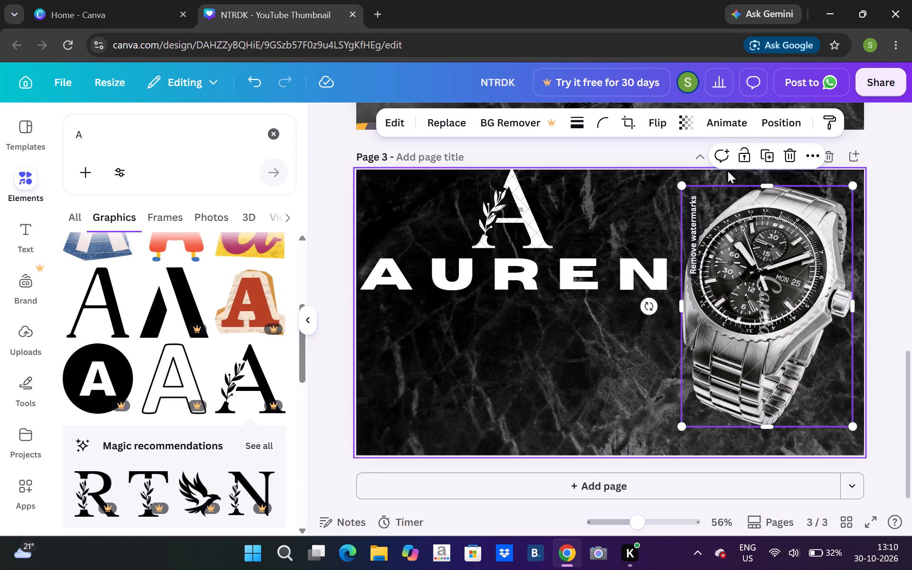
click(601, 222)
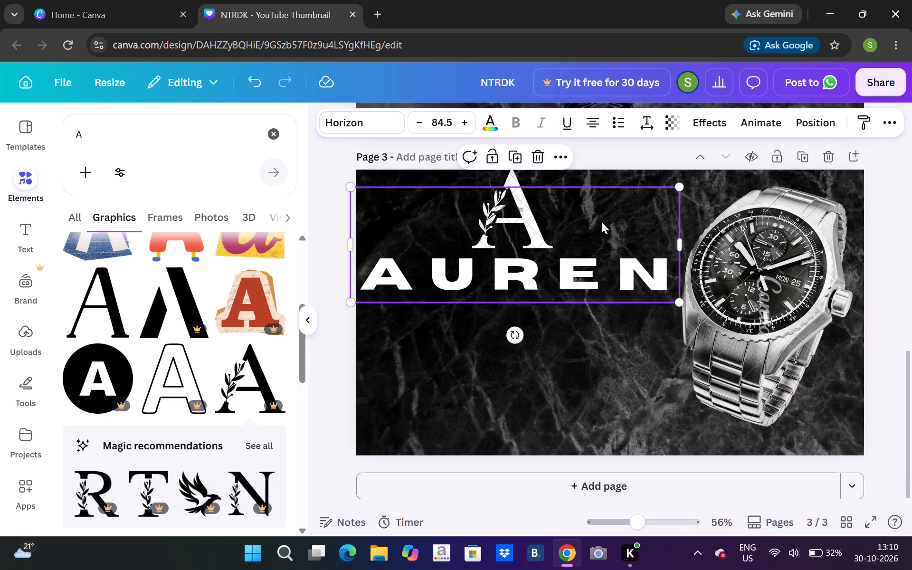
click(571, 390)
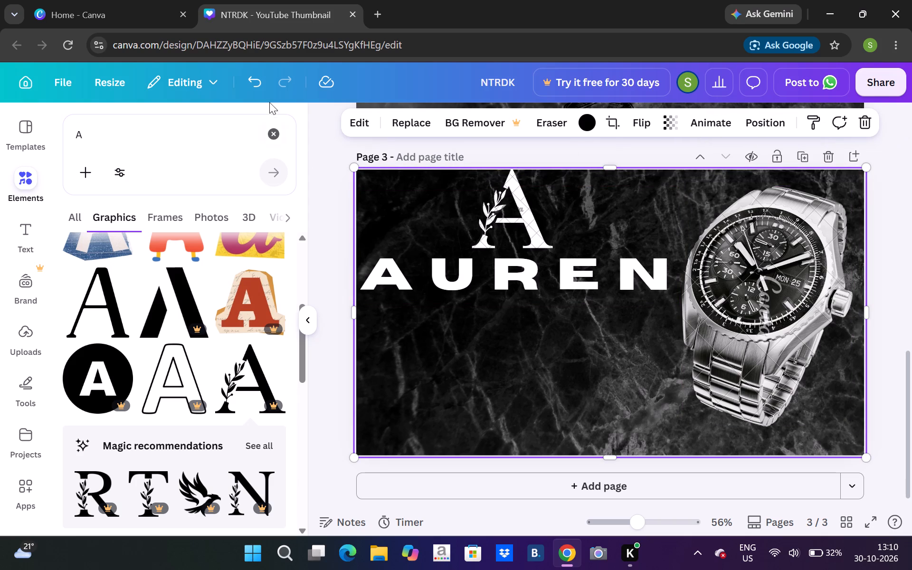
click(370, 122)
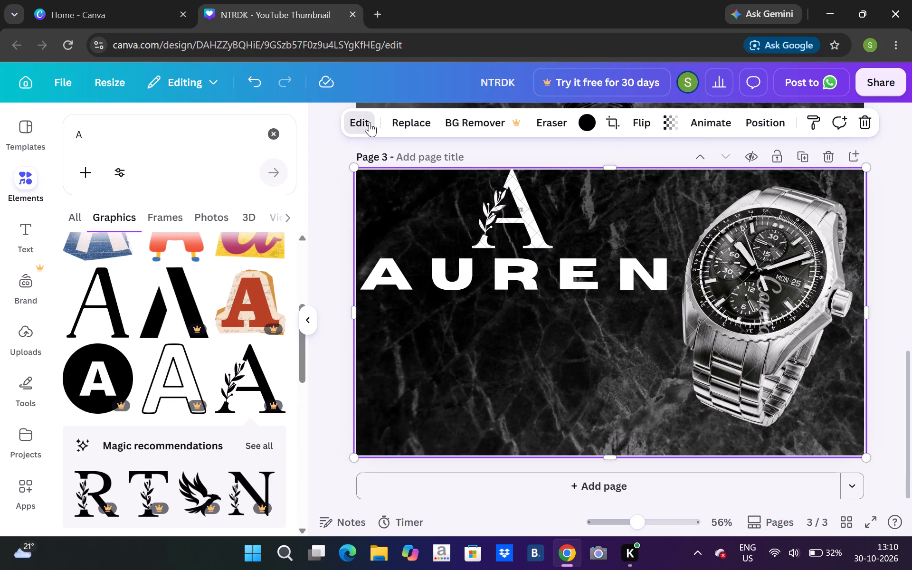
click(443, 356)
Add a subheading to page 3 reading "CRAFTED FOR" on one line and "REAL LIFE" on the line below.
click(16, 225)
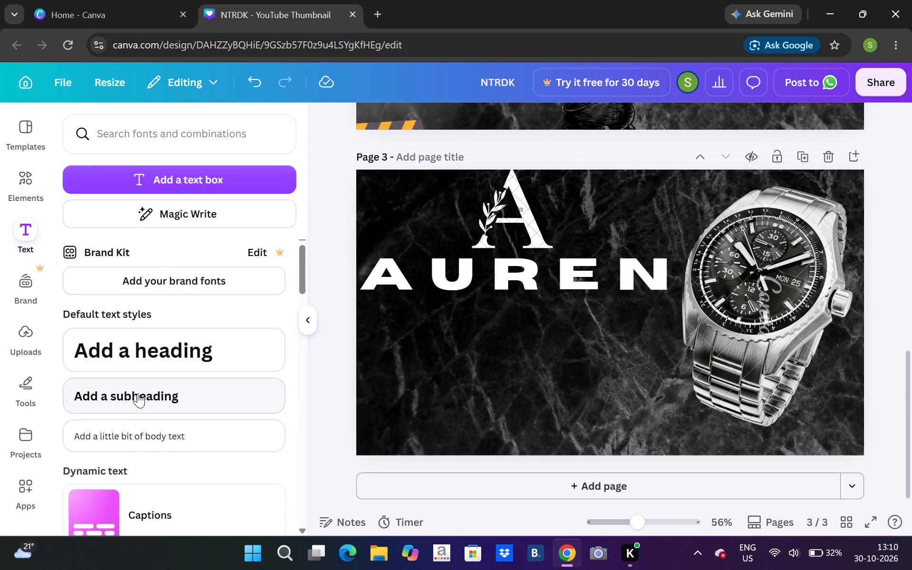
click(138, 393)
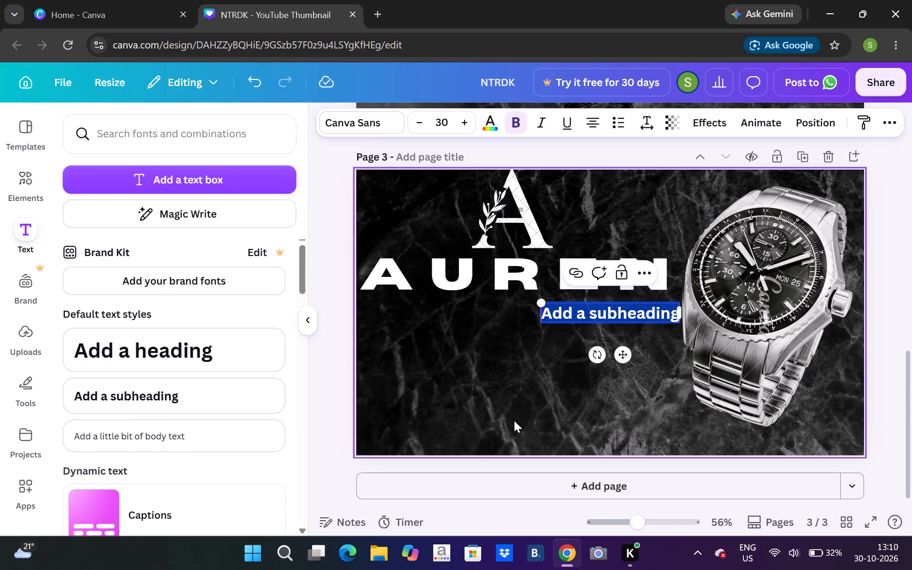
key(BackSpace)
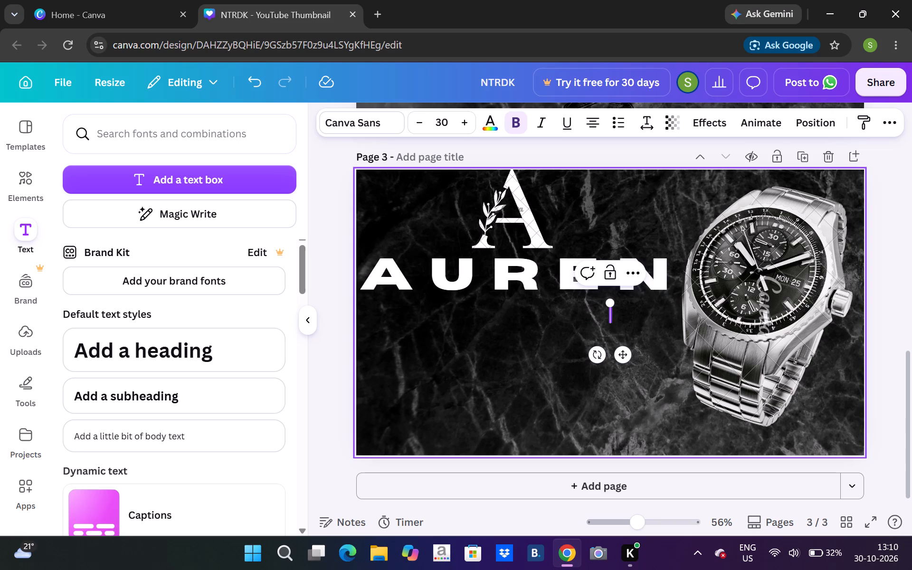
text(CR)
text(AFTED)
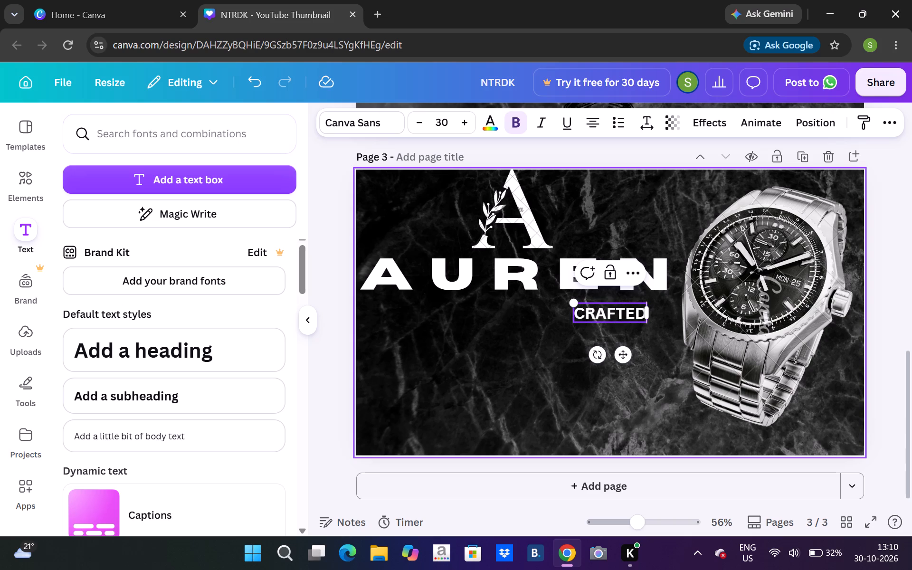
key(space)
text(FOR)
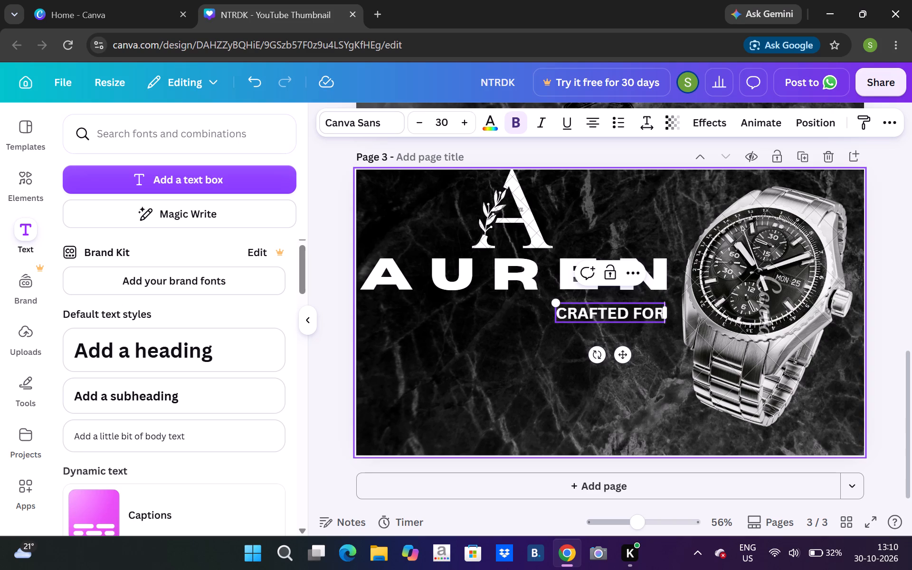
key(shift+Return)
text(REAL LIFE)
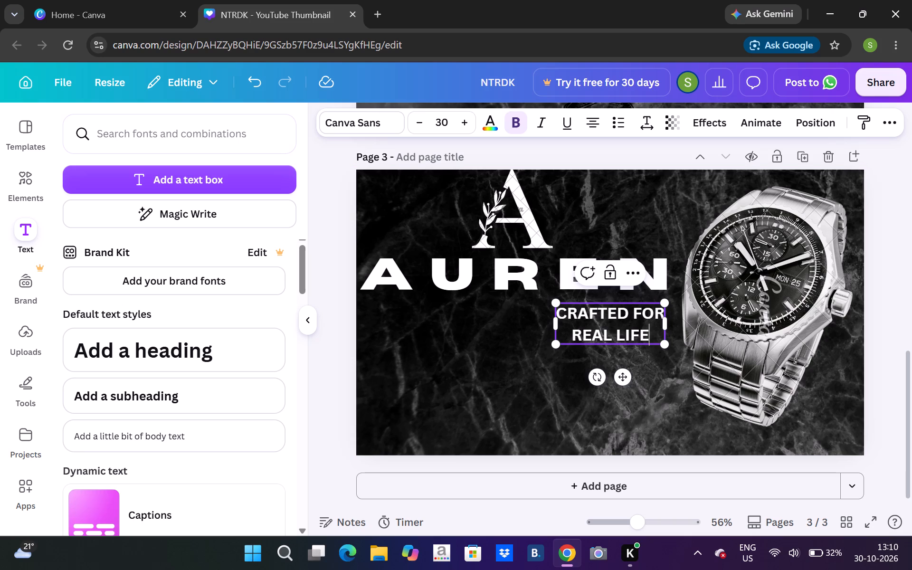
Move the CRAFTED FOR REAL LIFE subheading directly beneath the first letters of the AUREN heading.
drag(613, 345, 608, 345)
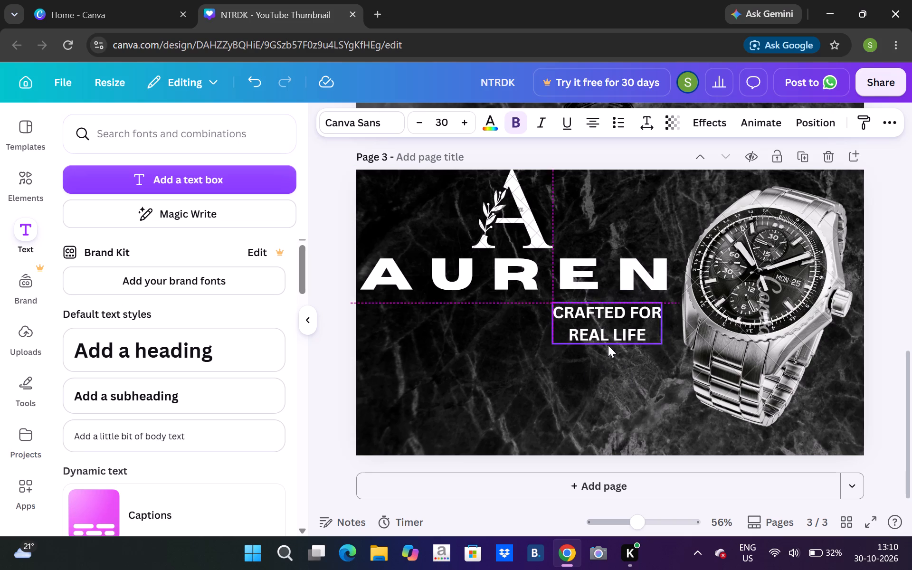
drag(608, 345, 410, 343)
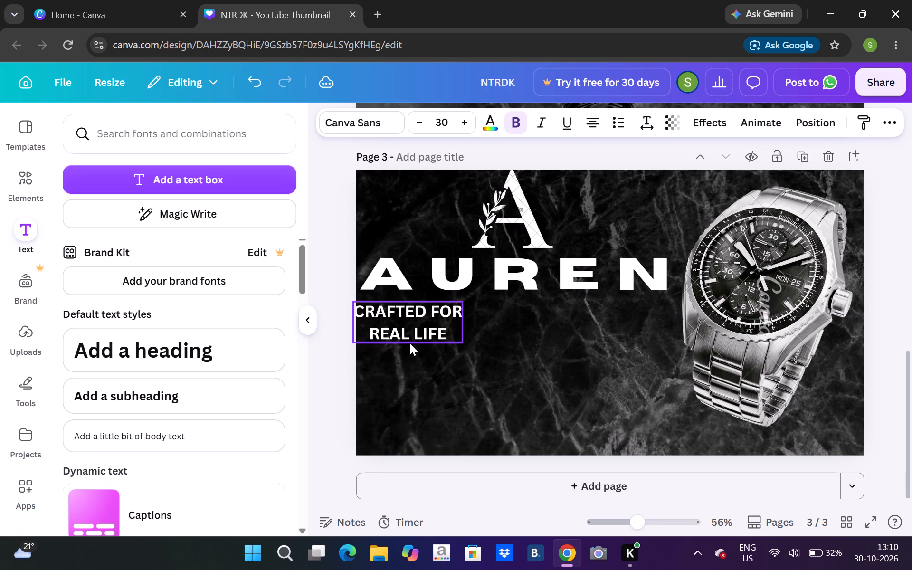
drag(410, 343, 422, 337)
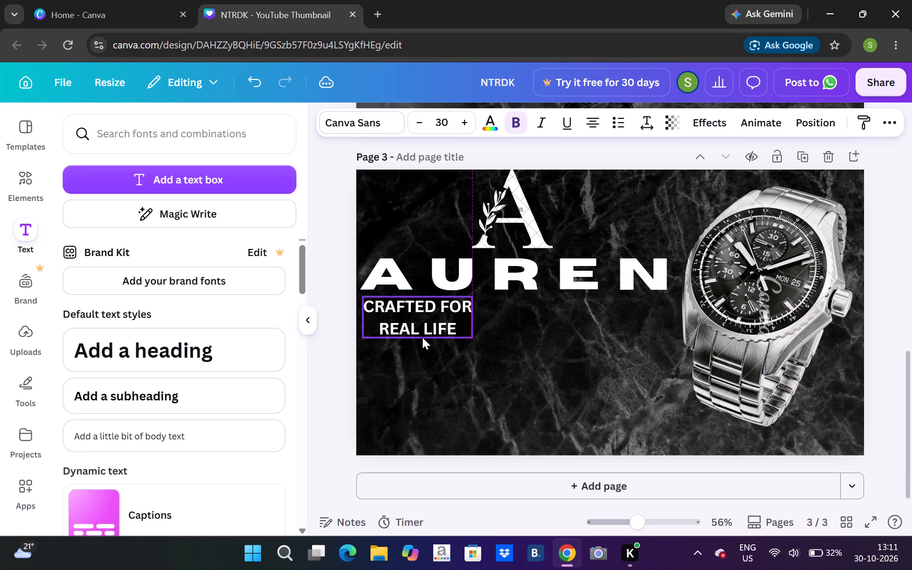
drag(422, 337, 422, 341)
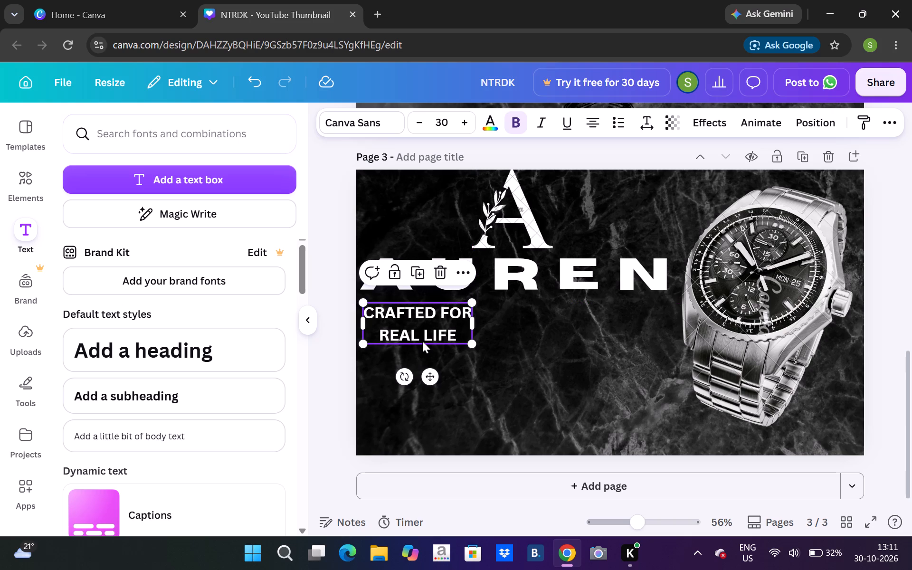
key(Up)
key(Up)
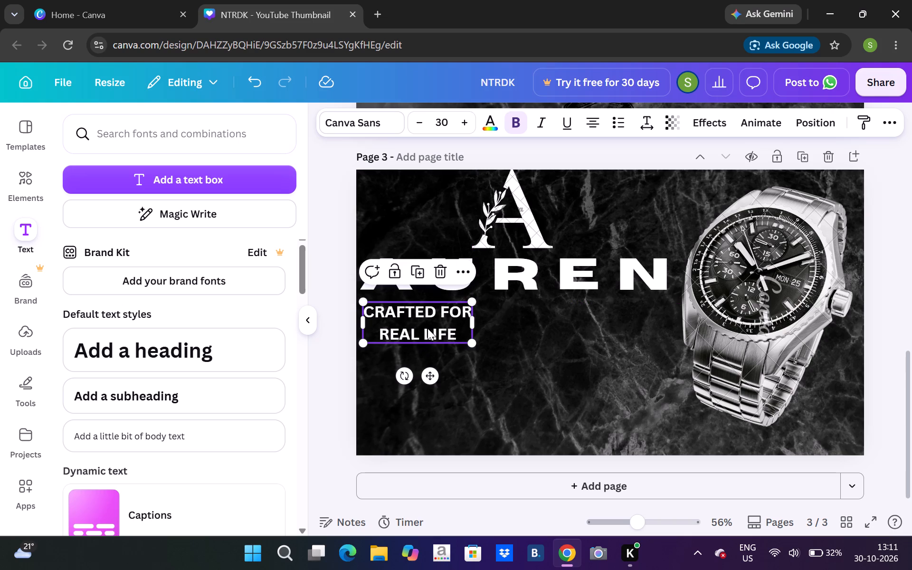
Break the tagline before LIFE and remove the line break between FOR and REAL, keeping a space between the two words.
click(427, 328)
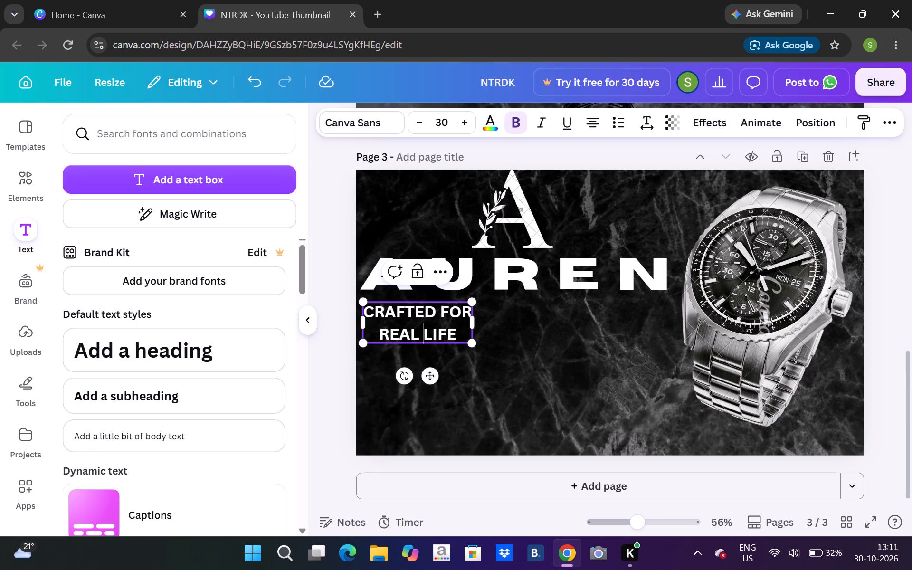
key(Return)
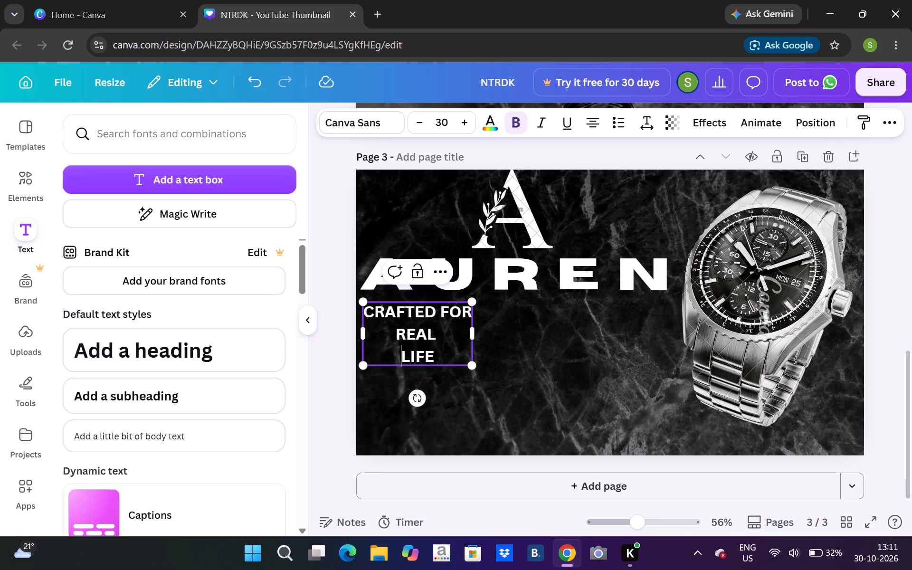
click(395, 332)
key(space)
key(Left)
key(BackSpace)
key(BackSpace)
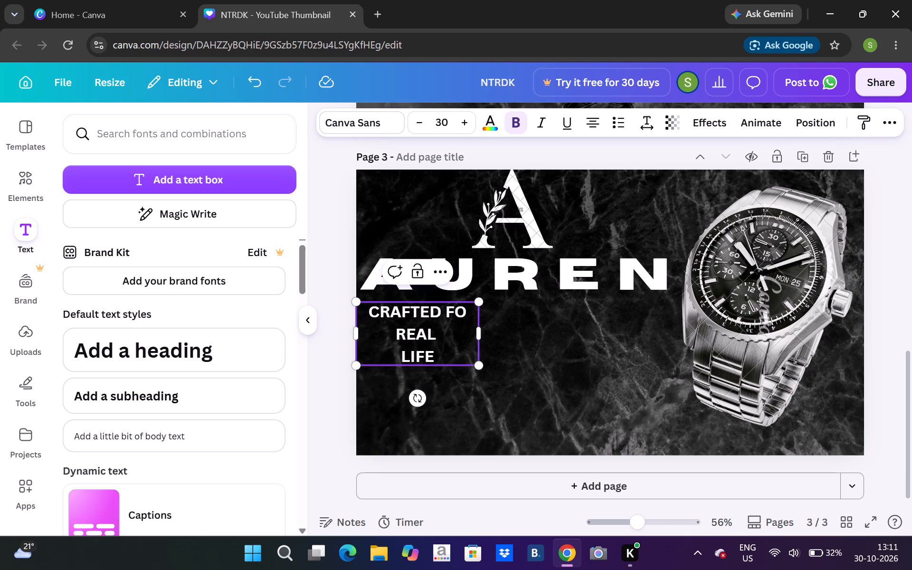
key(r)
key(BackSpace)
key(shift+r)
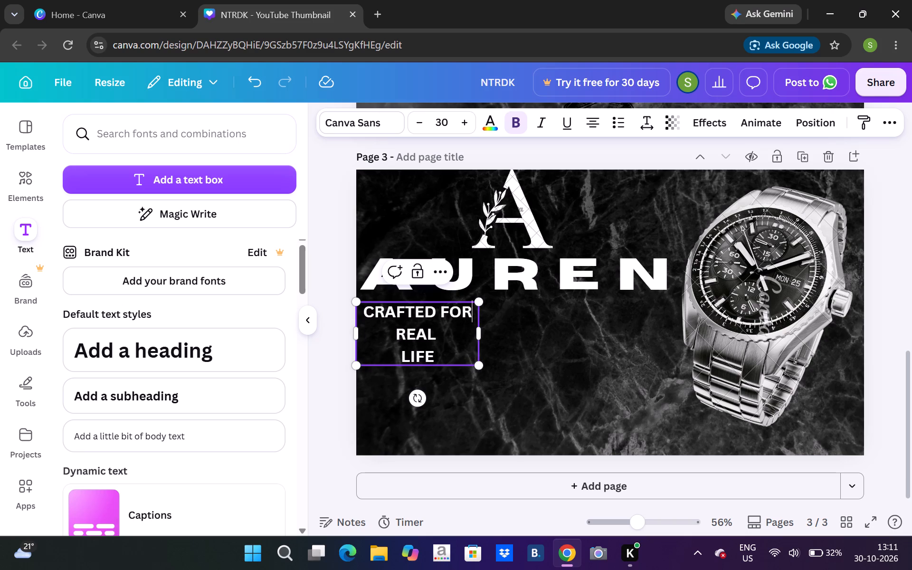
click(392, 330)
key(BackSpace)
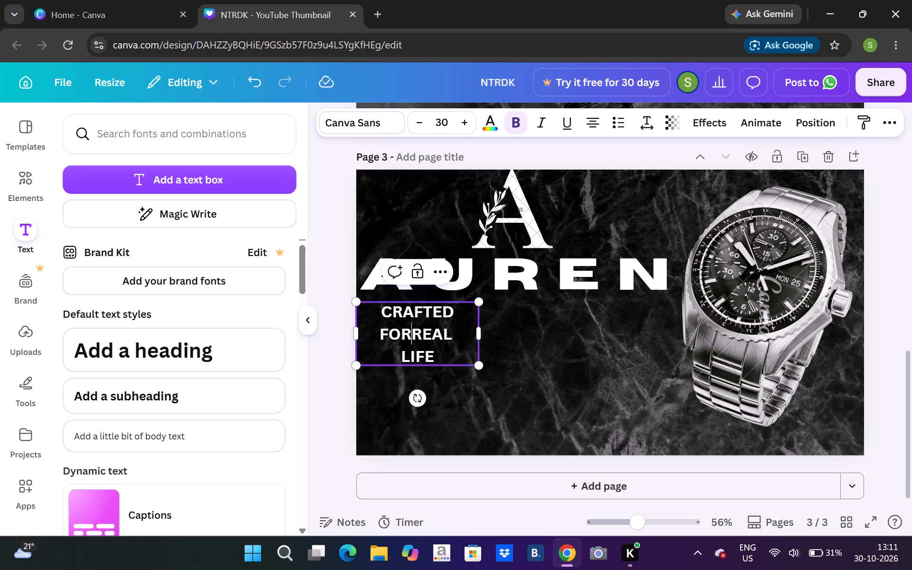
click(392, 330)
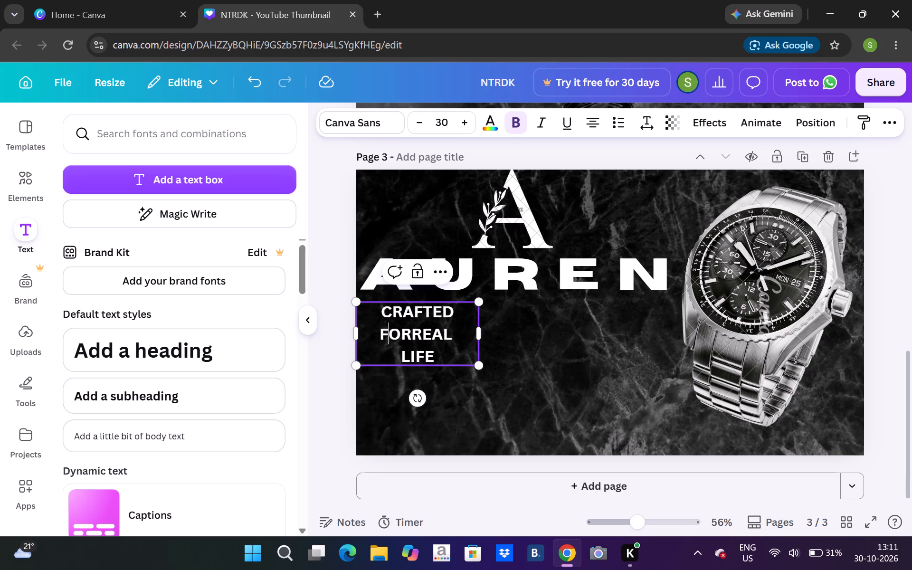
click(412, 335)
key(space)
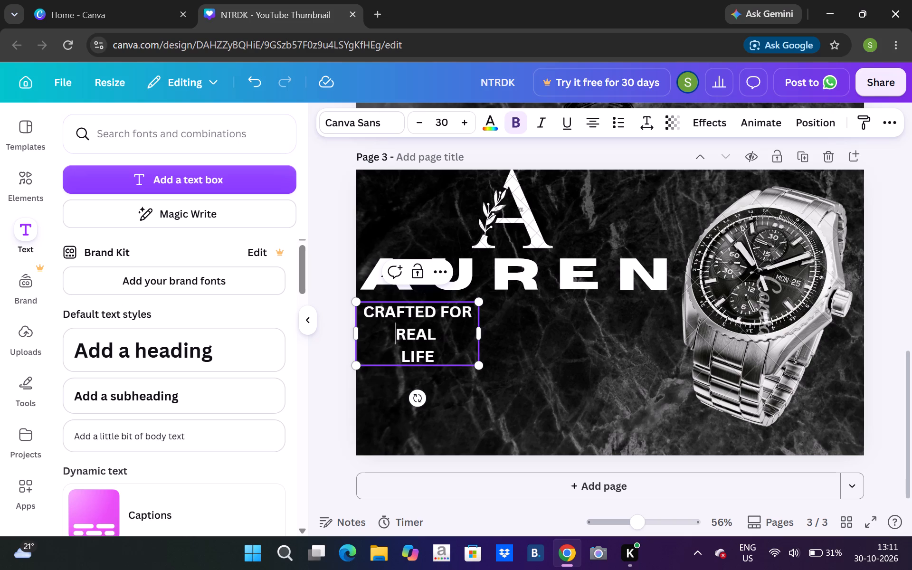
Delete REAL from its own line in the tagline and re-enter it directly after CRAFTED FOR.
click(438, 332)
key(BackSpace)
key(BackSpace)
key(BackSpace)
key(BackSpace)
key(BackSpace)
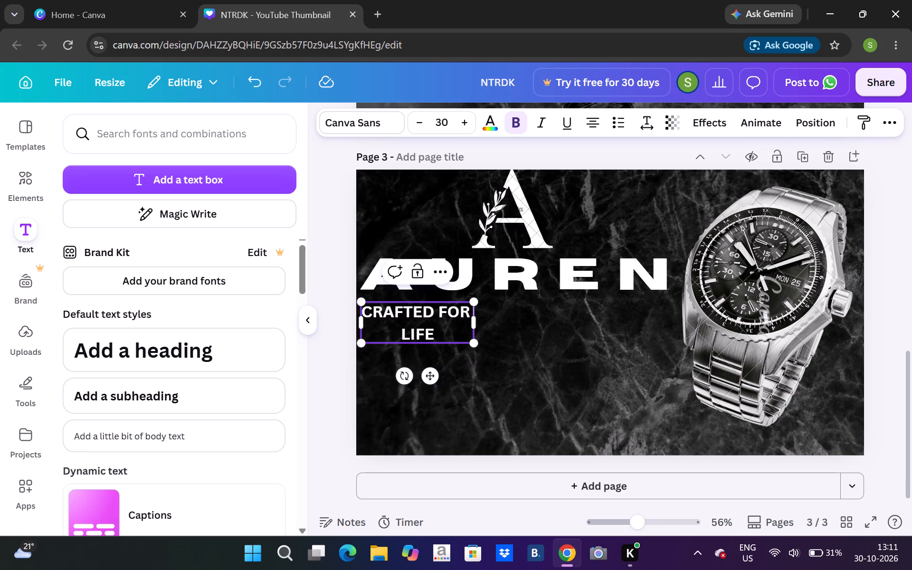
click(473, 312)
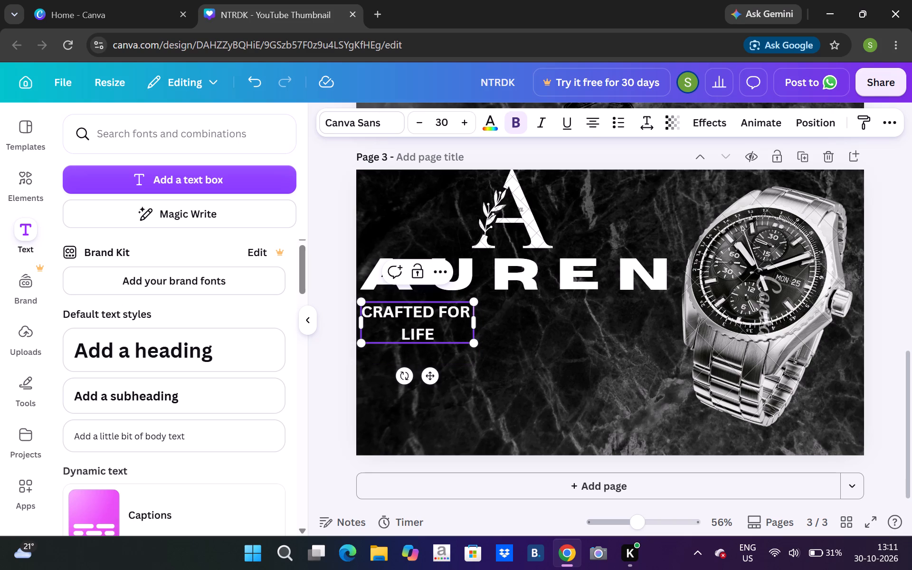
click(470, 310)
key(space)
text(REAL)
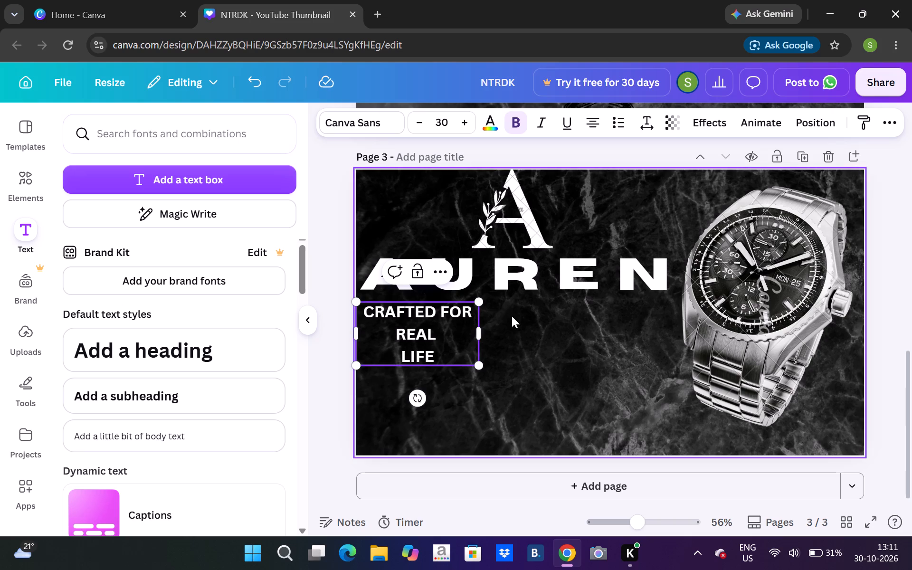
Widen the tagline's text box so that CRAFTED FOR REAL fits on one line.
drag(476, 332, 498, 334)
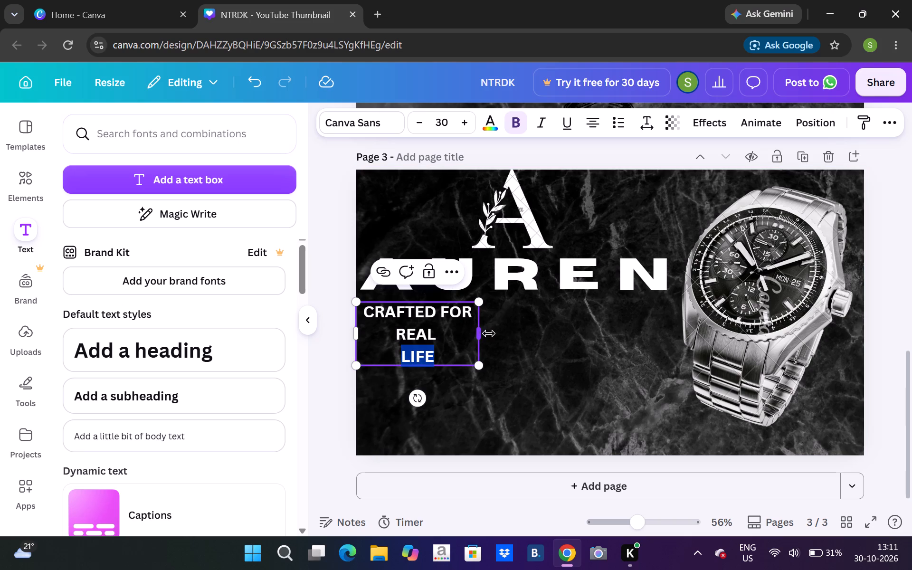
drag(487, 333, 544, 334)
click(542, 383)
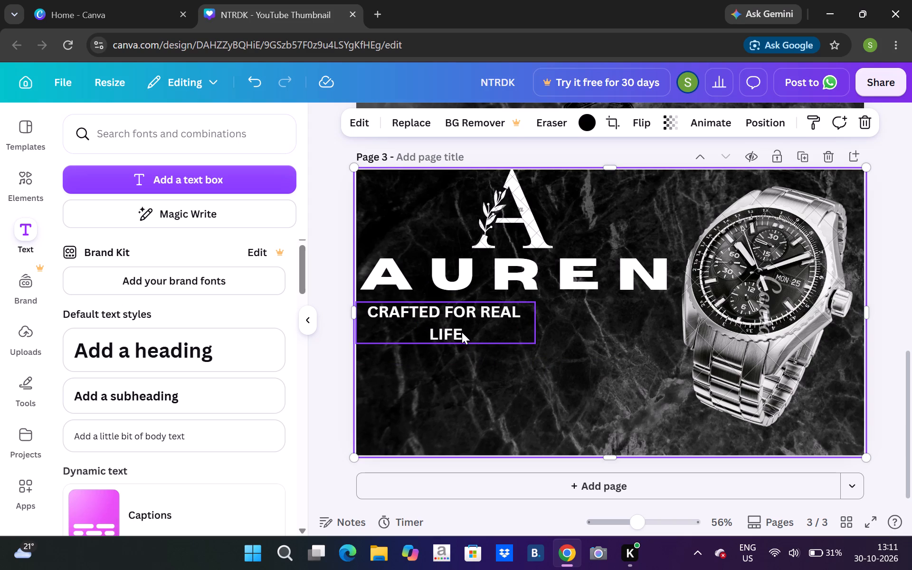
Rearrange the tagline into two lines, with CRAFTED on the first and FOR REAL LIFE on the second.
click(446, 309)
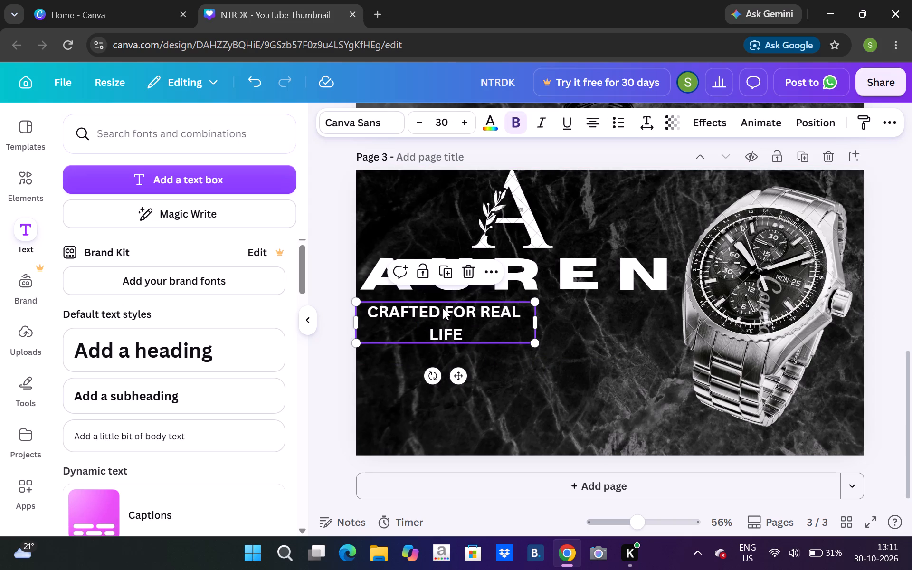
click(443, 308)
key(Return)
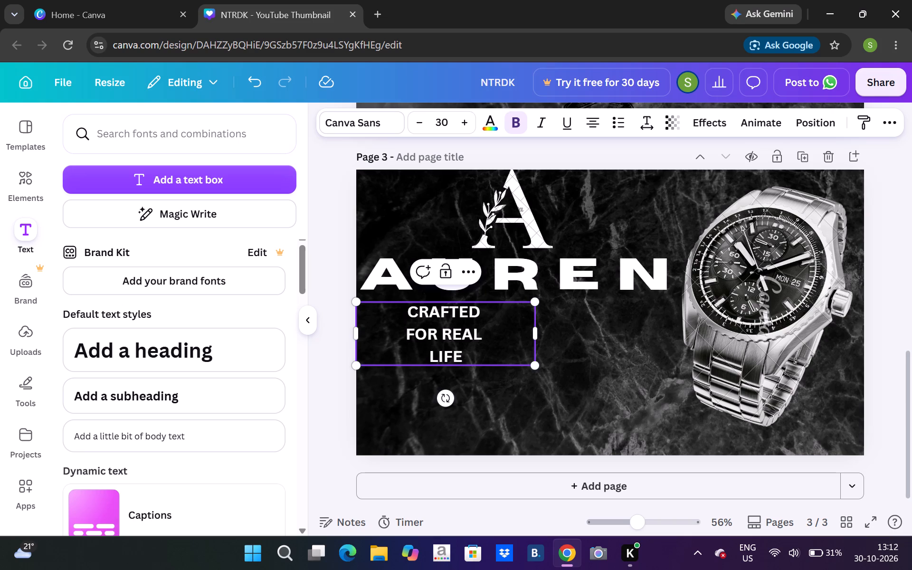
click(485, 351)
key(BackSpace)
key(BackSpace)
key(BackSpace)
key(BackSpace)
key(BackSpace)
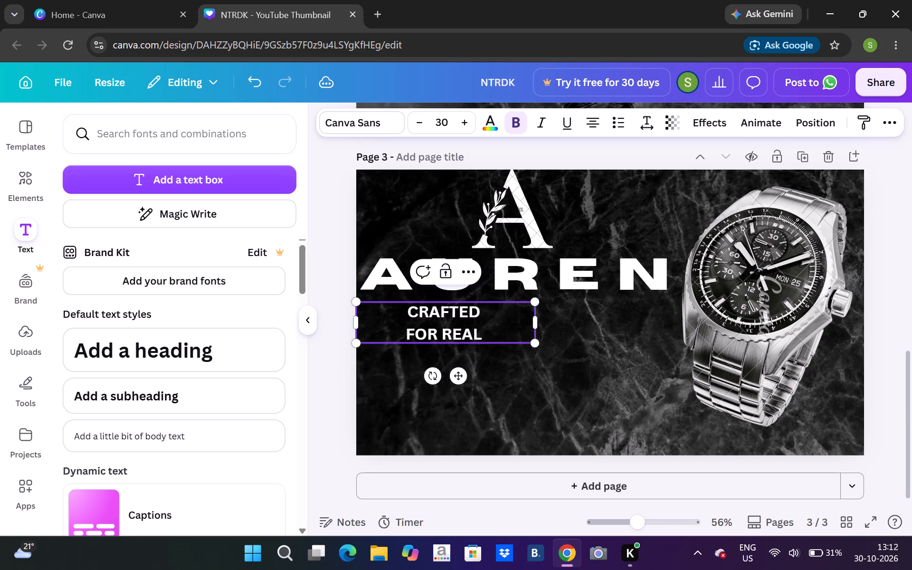
text(LI)
text(FE)
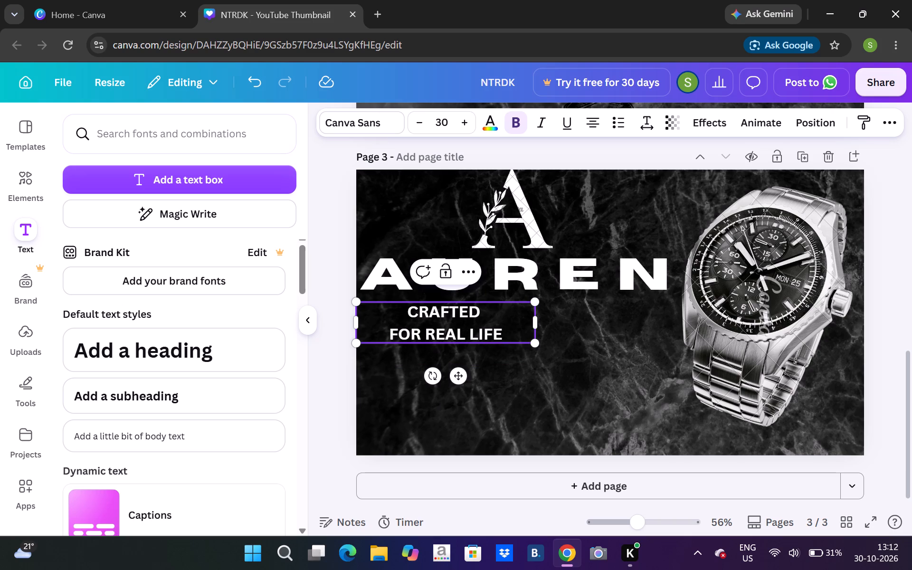
click(573, 349)
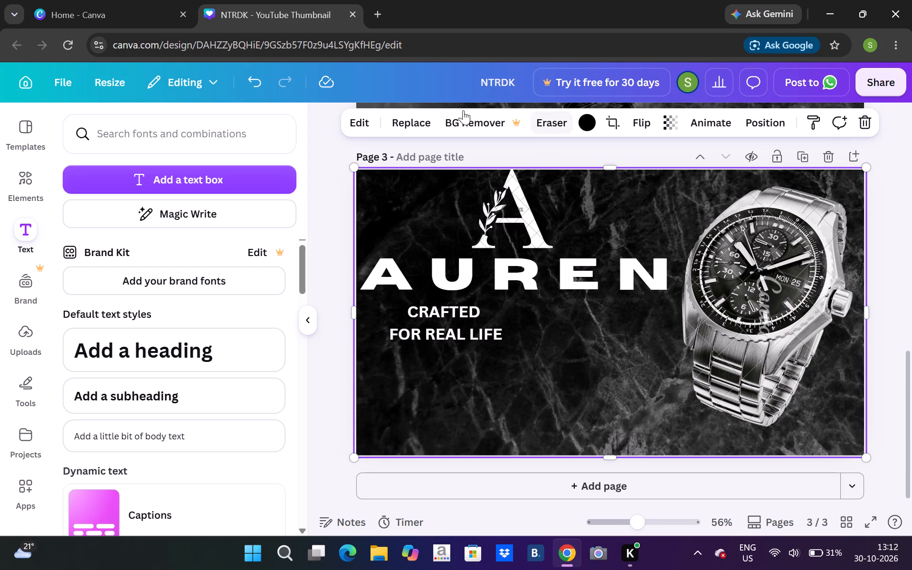
Clear the A element search and add the plain straight line from the recently used elements to page 3.
click(28, 180)
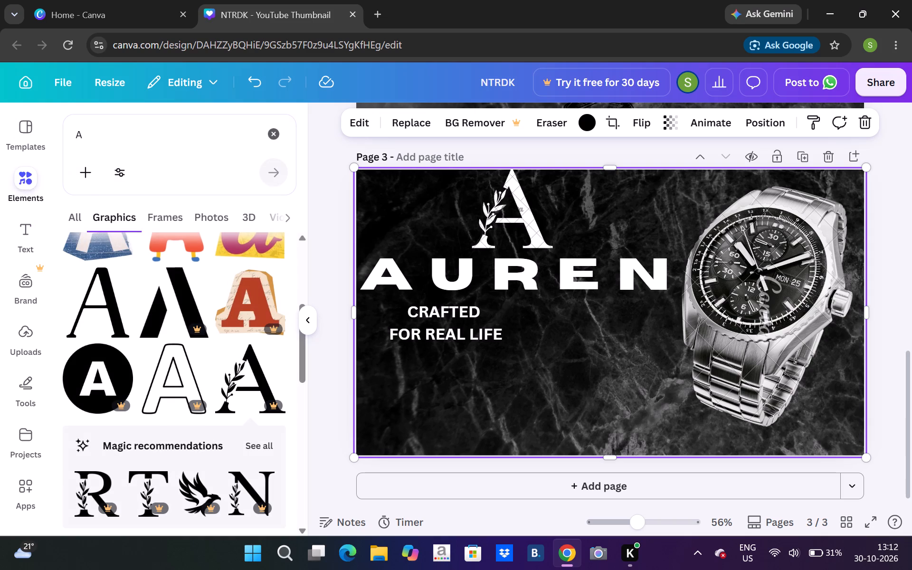
click(277, 131)
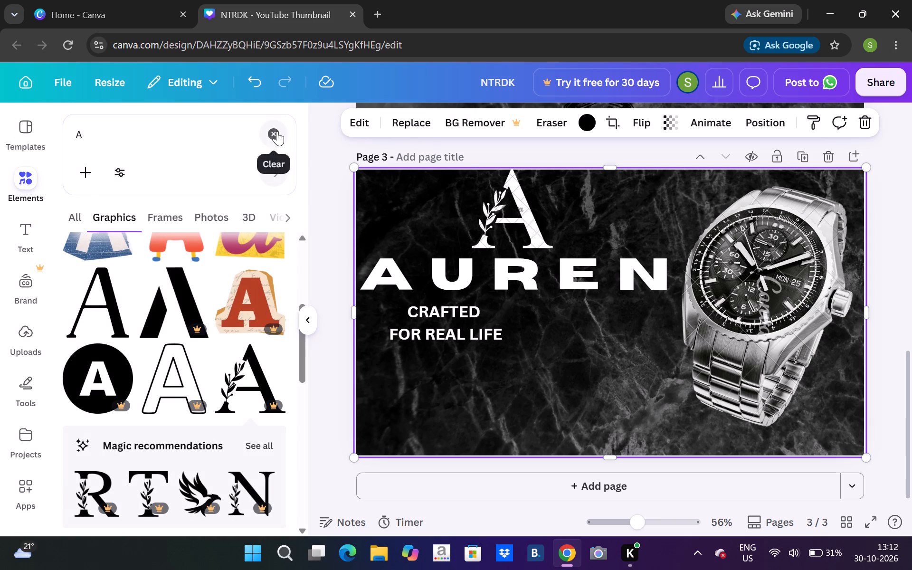
click(324, 393)
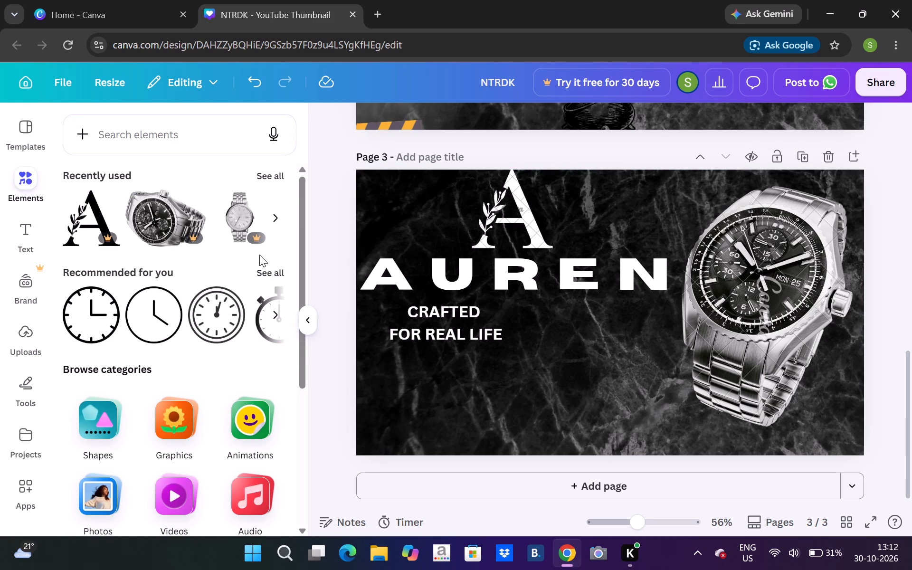
click(267, 172)
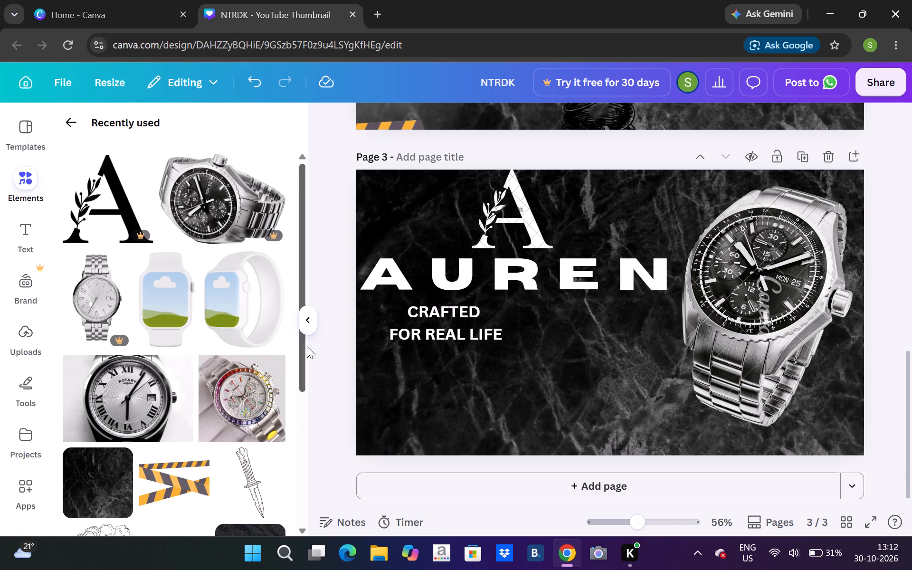
click(305, 428)
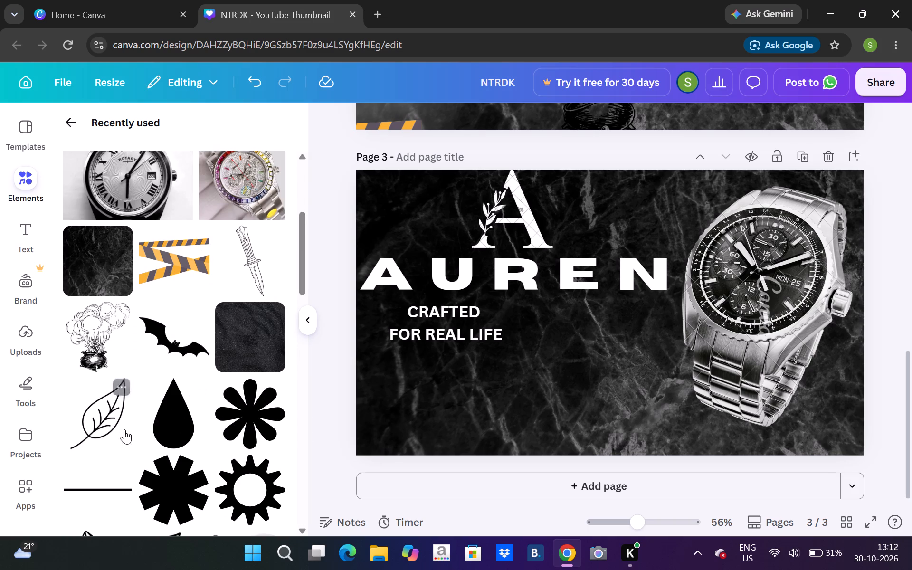
click(113, 485)
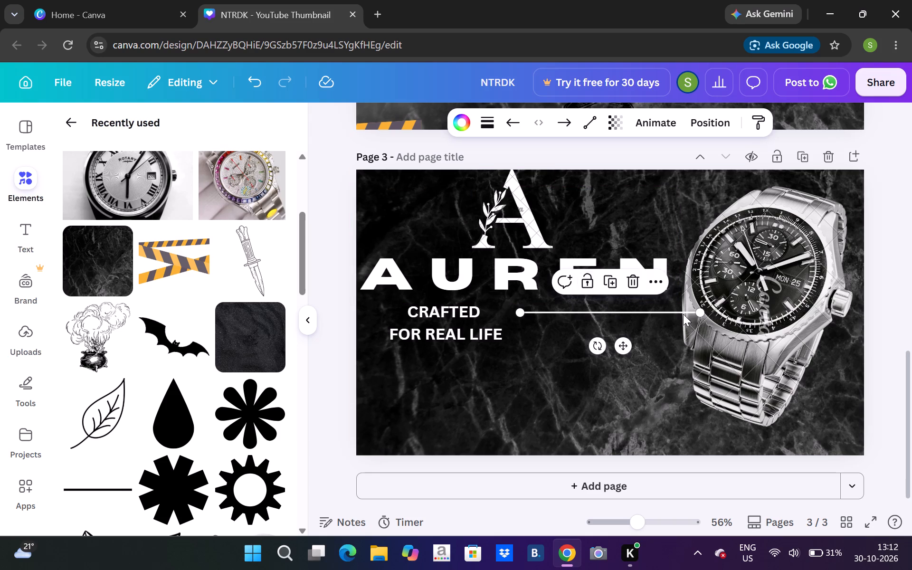
Shorten the new line to a small, nearly horizontal dash.
drag(702, 314, 650, 319)
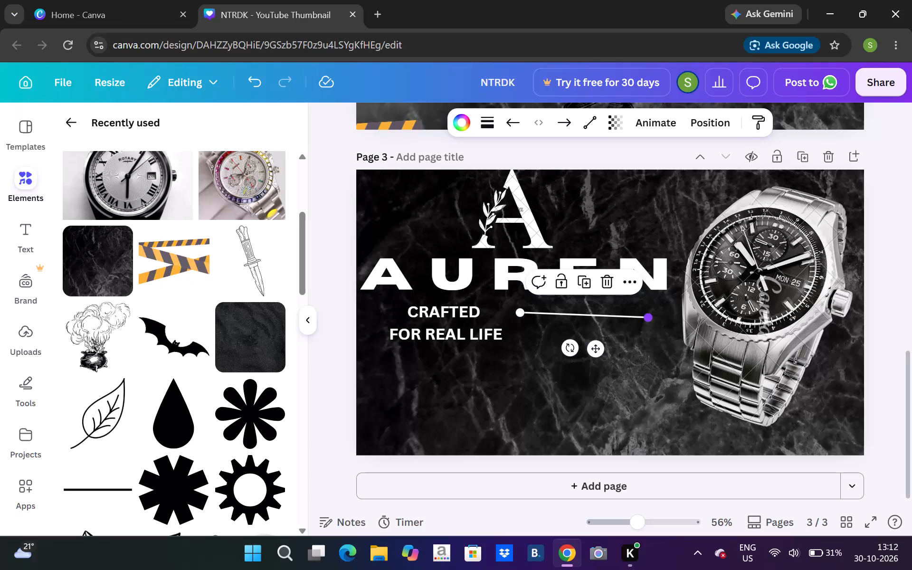
drag(643, 315, 568, 305)
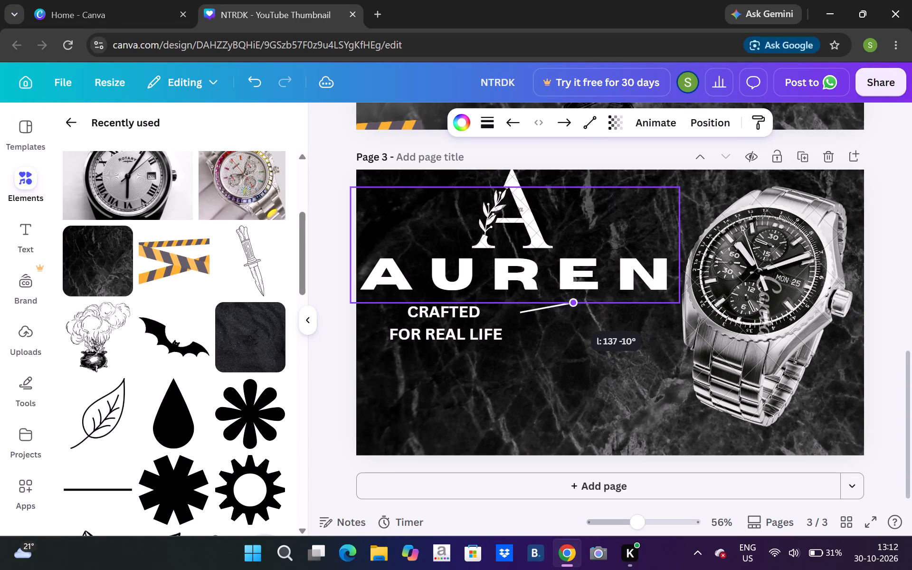
drag(568, 305, 555, 312)
click(555, 312)
Move the small dash below the tagline, near the start of FOR REAL LIFE.
drag(537, 313, 536, 321)
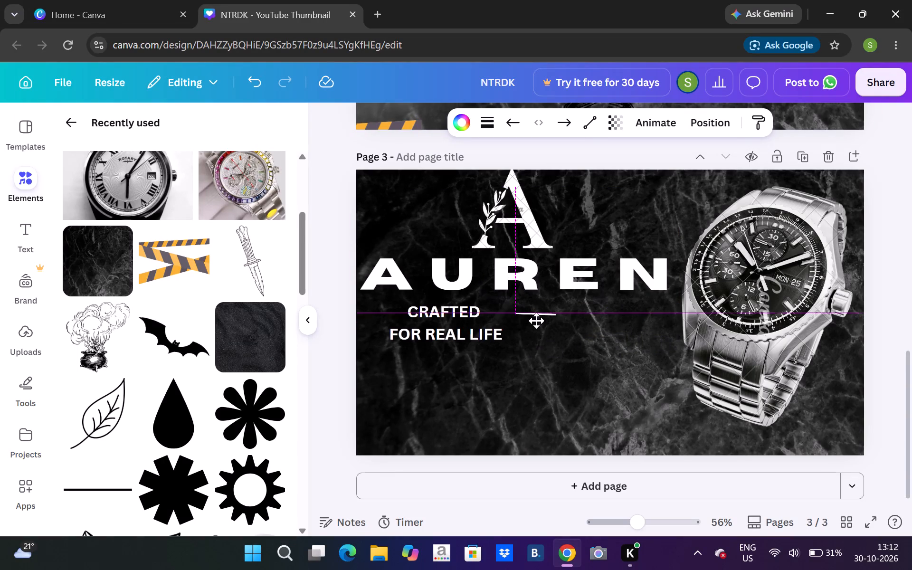
drag(536, 321, 519, 353)
click(457, 366)
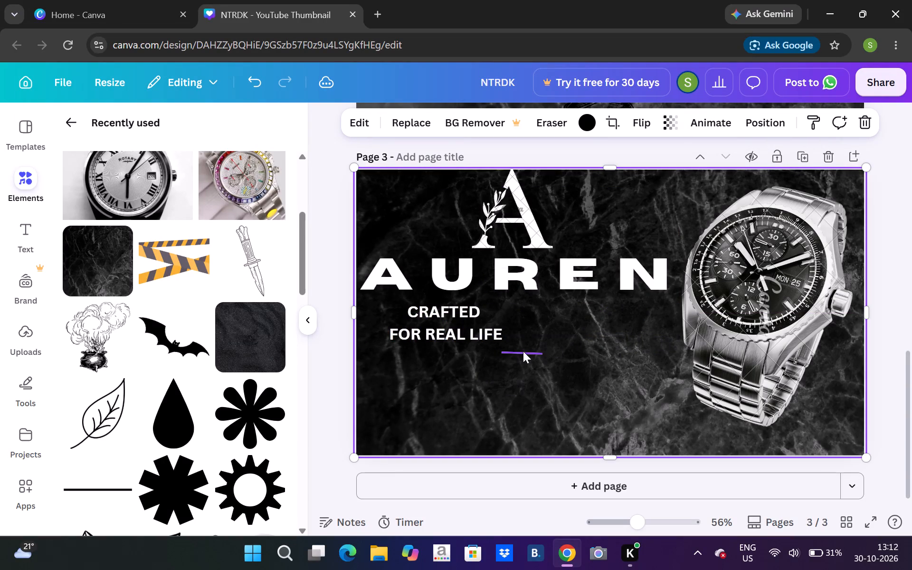
drag(523, 351, 418, 372)
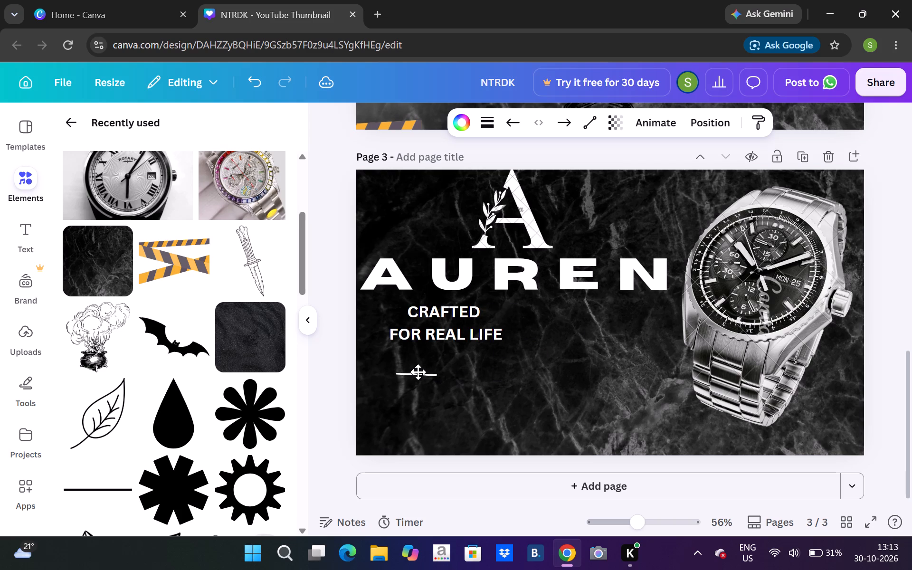
drag(418, 372, 411, 361)
Rotate the dash to nearly vertical and shorten it from its upper end to a length of about 74.
drag(396, 389, 329, 361)
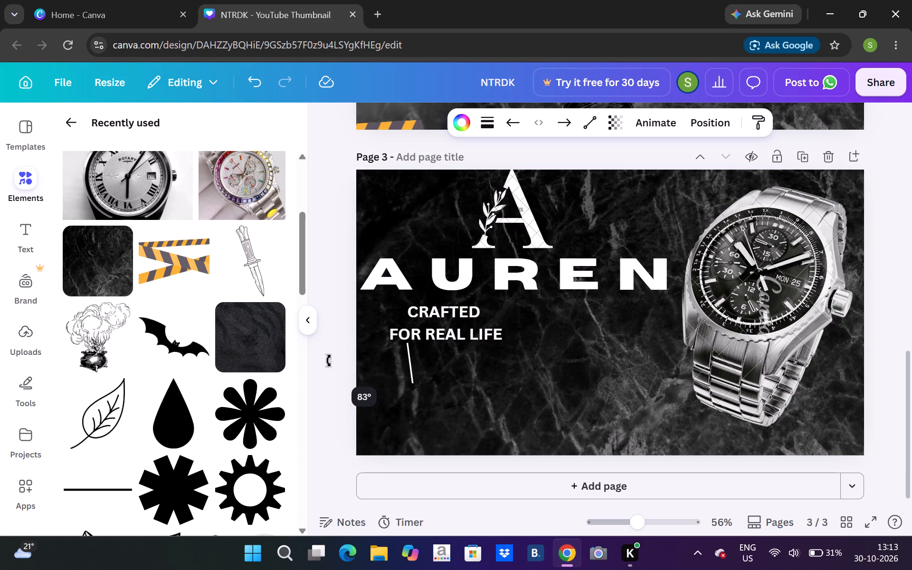
drag(329, 361, 325, 346)
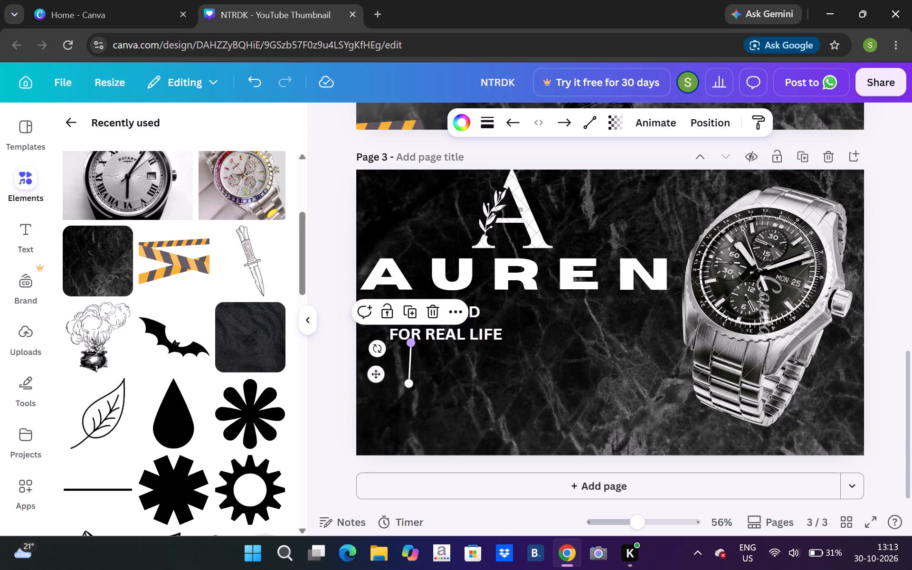
drag(409, 346, 407, 358)
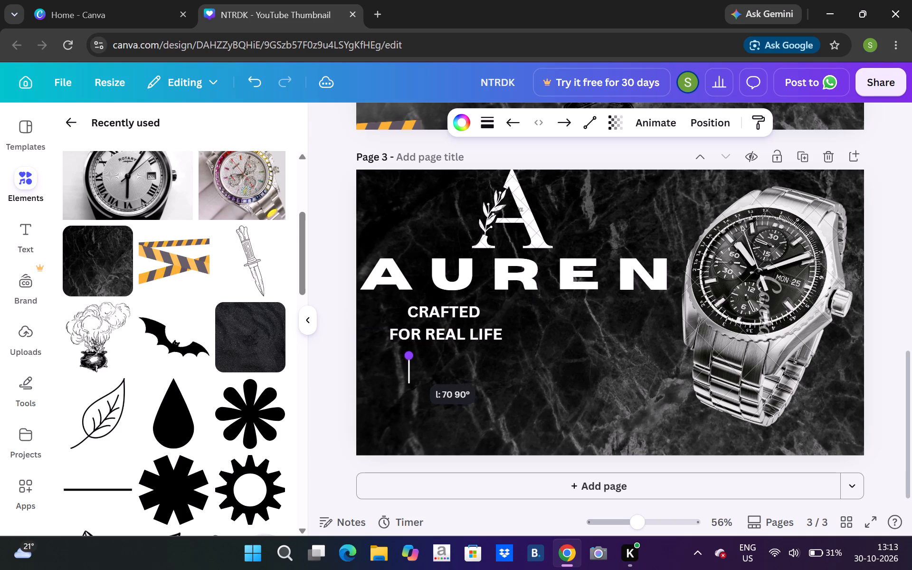
drag(407, 358, 407, 357)
drag(407, 357, 406, 356)
click(426, 365)
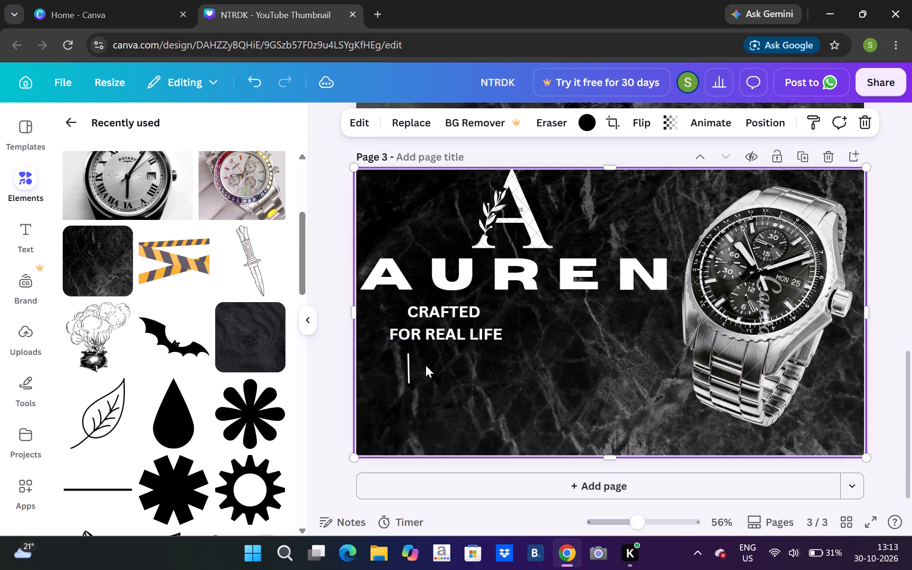
Nudge the vertical line sideways until it sits below the first letters of FOR REAL LIFE.
click(406, 376)
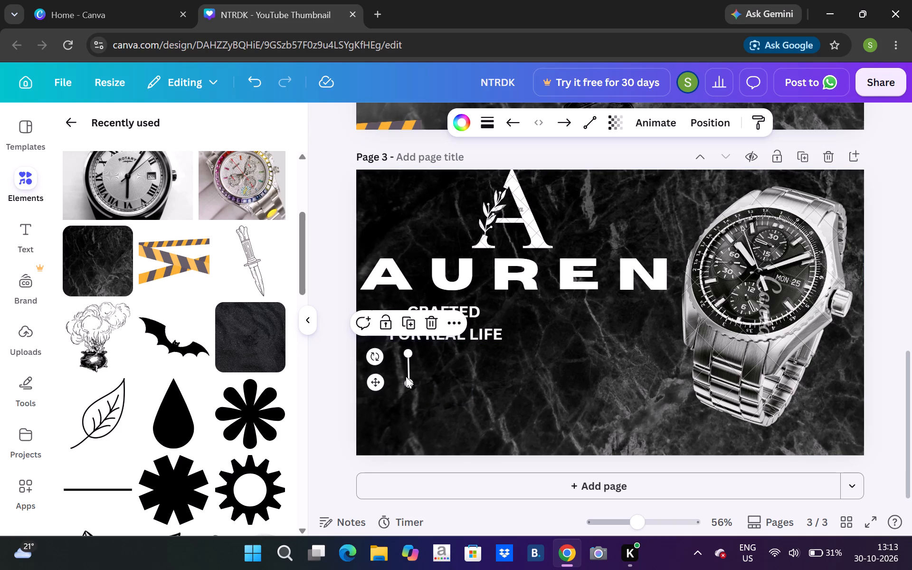
key(Left)
key(Left)
key(Left)
key(Left)
key(Left)
key(Left)
key(Left)
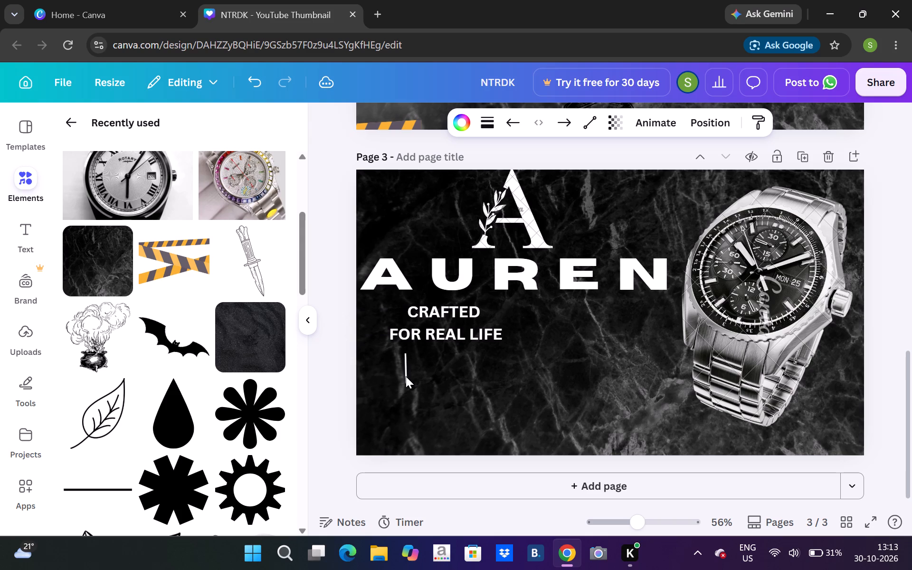
key(Left)
key(Left)
key(Left)
key(Left)
key(Left)
key(Left)
key(Left)
key(Left)
key(Left)
key(Left)
key(Left)
key(Left)
key(Left)
key(Left)
key(Left)
key(Left)
key(Left)
key(Left)
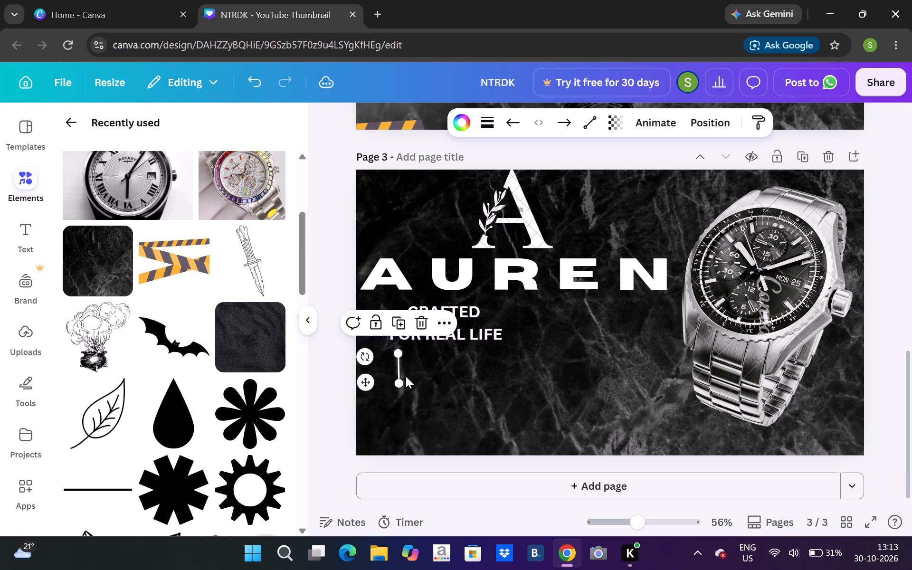
Fine-tune the vertical line's height, leaving it very slightly lower beneath the tagline.
click(400, 350)
key(Down)
key(Down)
key(Down)
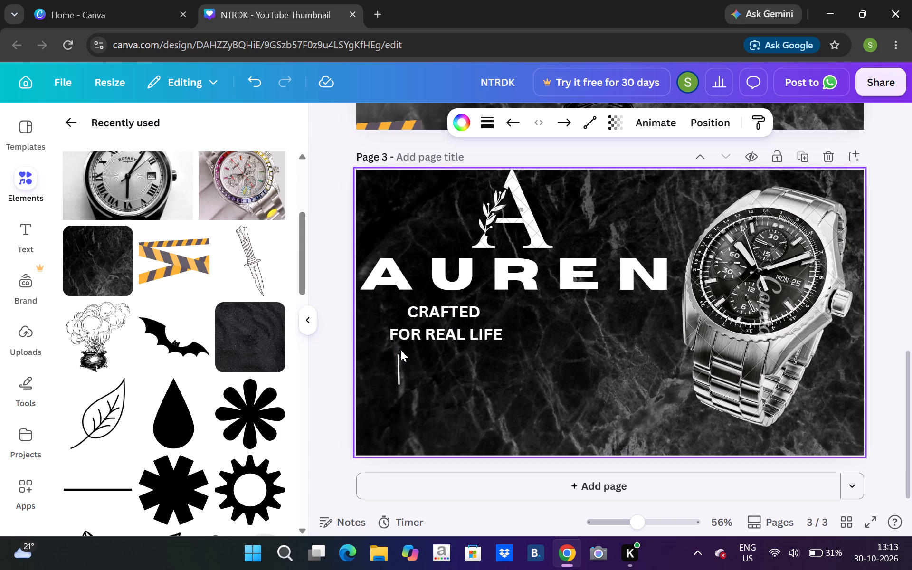
key(Down)
key(Down)
key(Down)
key(Up)
key(Up)
key(Up)
key(Up)
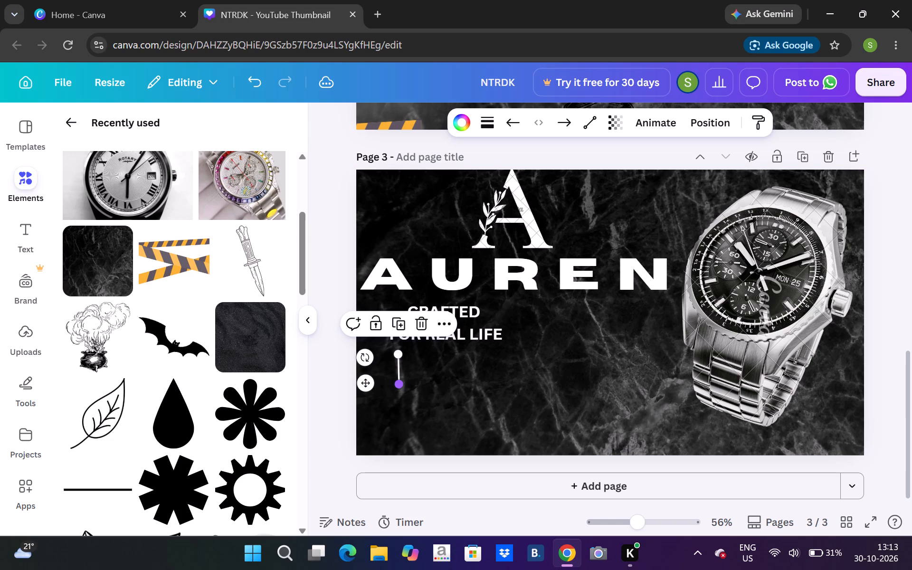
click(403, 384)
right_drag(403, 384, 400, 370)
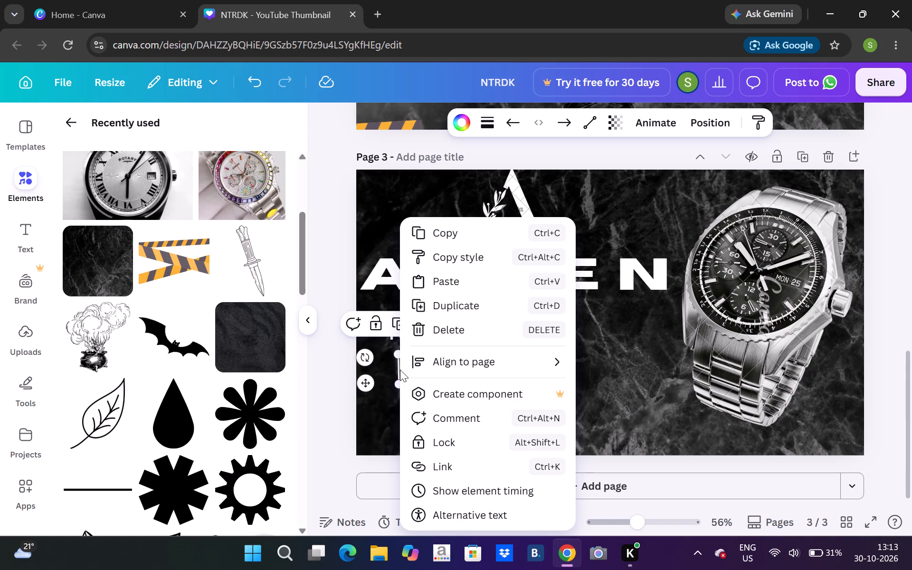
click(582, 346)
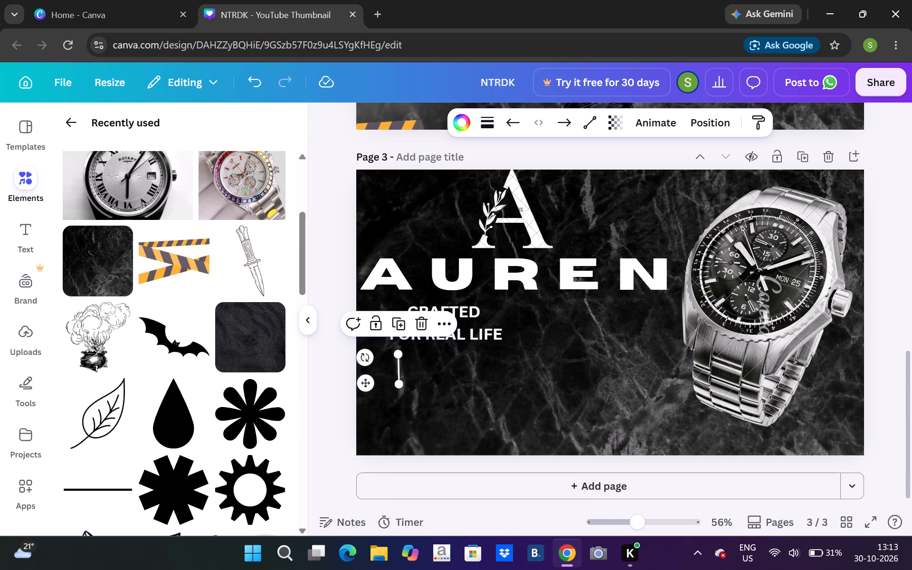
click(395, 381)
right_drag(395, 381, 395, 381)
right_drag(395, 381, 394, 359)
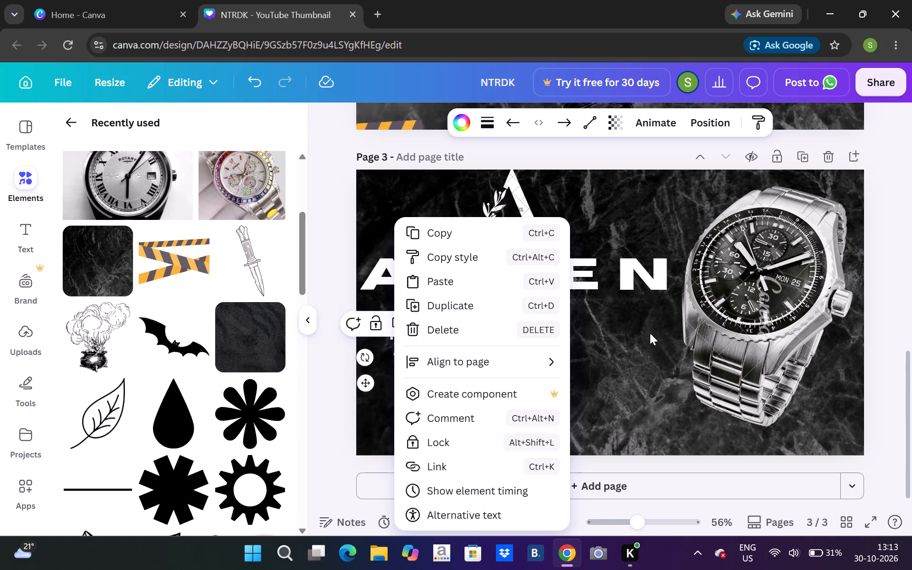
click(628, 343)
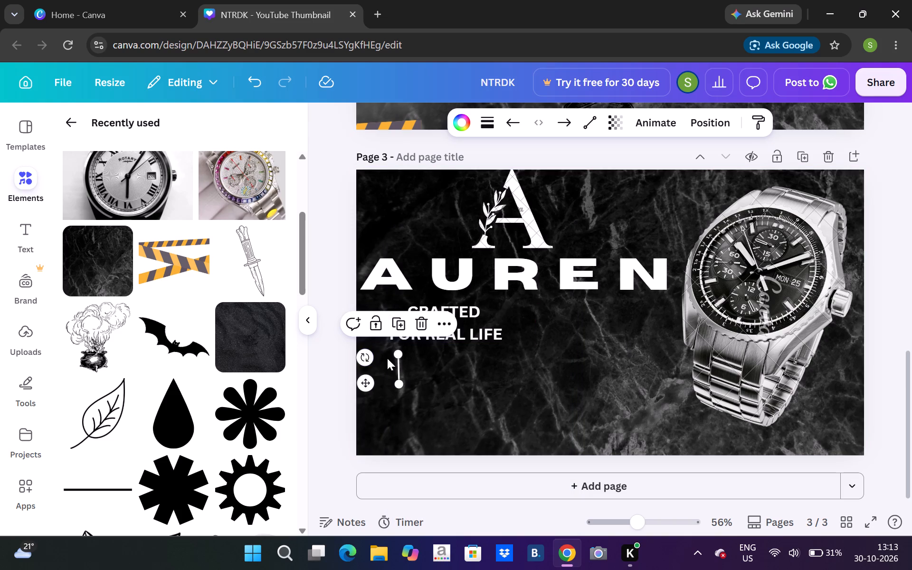
Shorten the vertical line a little more from its upper end, keeping it nearly upright.
drag(397, 351, 397, 356)
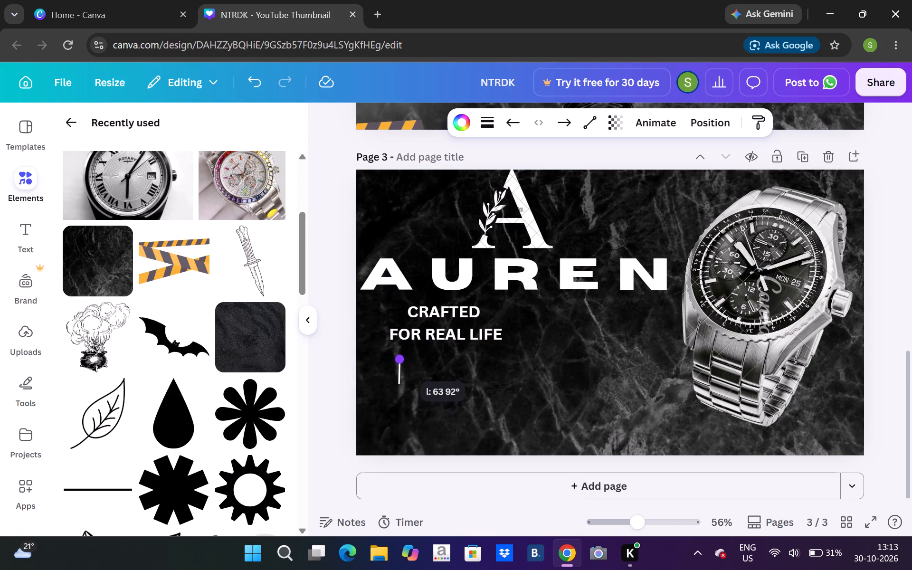
drag(397, 356, 396, 361)
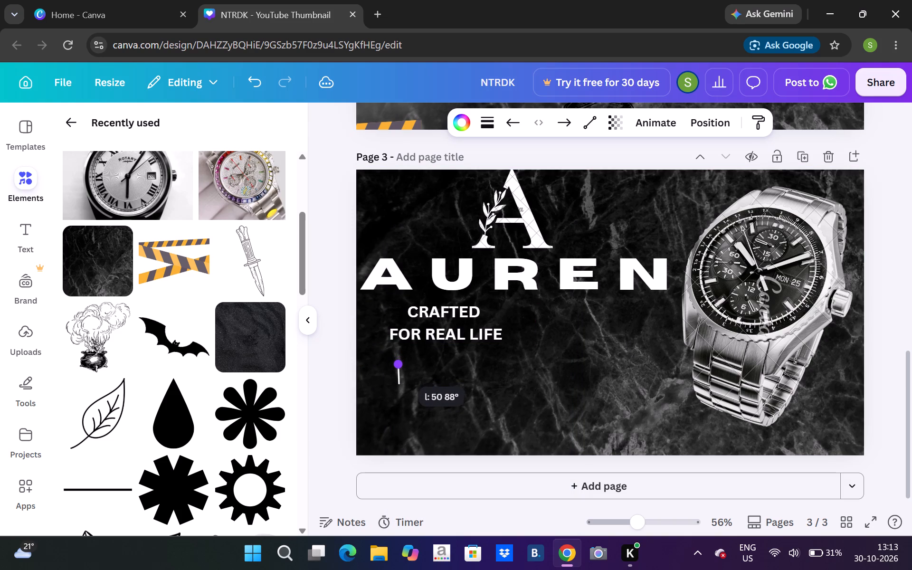
drag(396, 361, 396, 359)
click(433, 368)
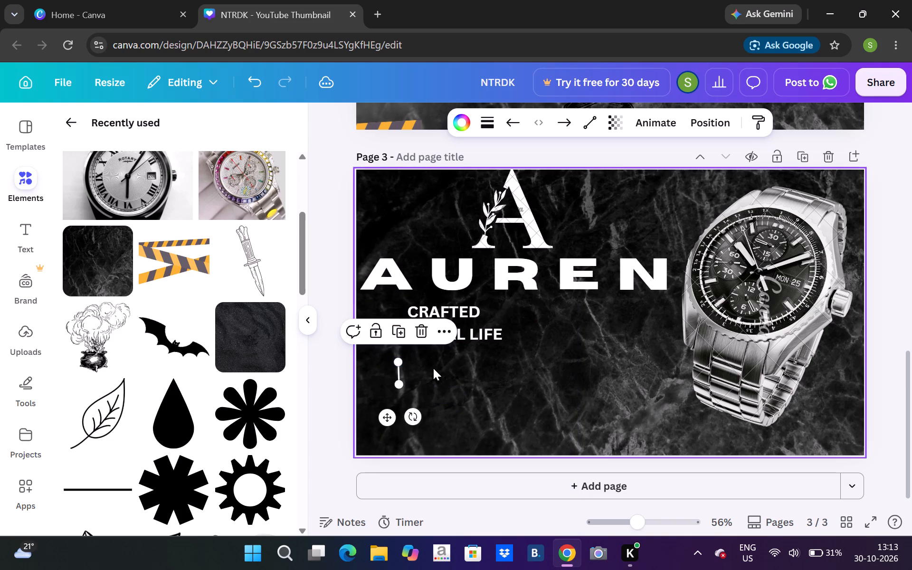
Nudge the shortened vertical line up closer to the tagline and left, toward the start of FOR REAL LIFE.
click(401, 370)
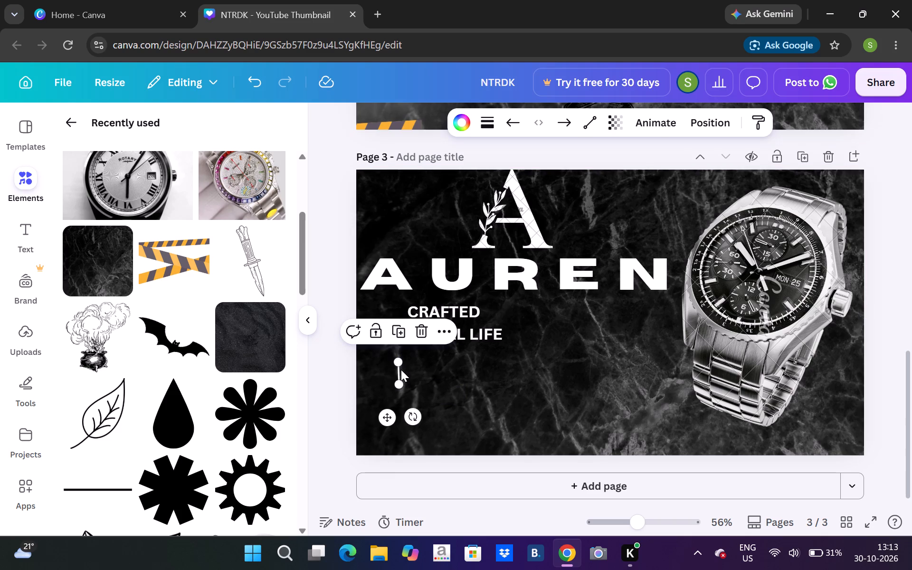
key(Up)
key(Up)
key(Up)
key(Up)
key(Up)
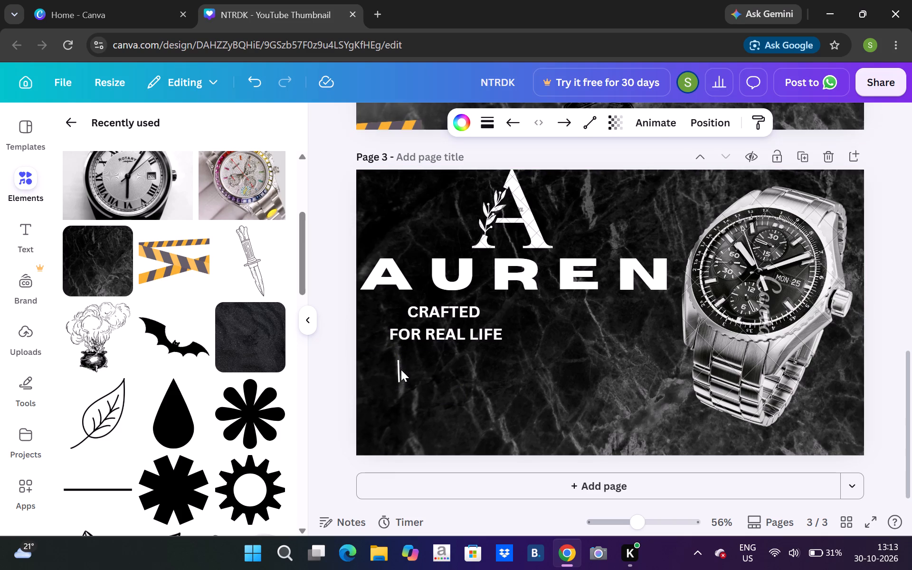
key(Up)
key(Up)
key(Up)
key(Up)
key(Up)
key(Up)
key(Up)
key(Up)
key(Up)
key(Left)
key(Left)
key(Left)
key(Left)
key(Left)
key(Left)
key(Left)
key(Left)
key(Left)
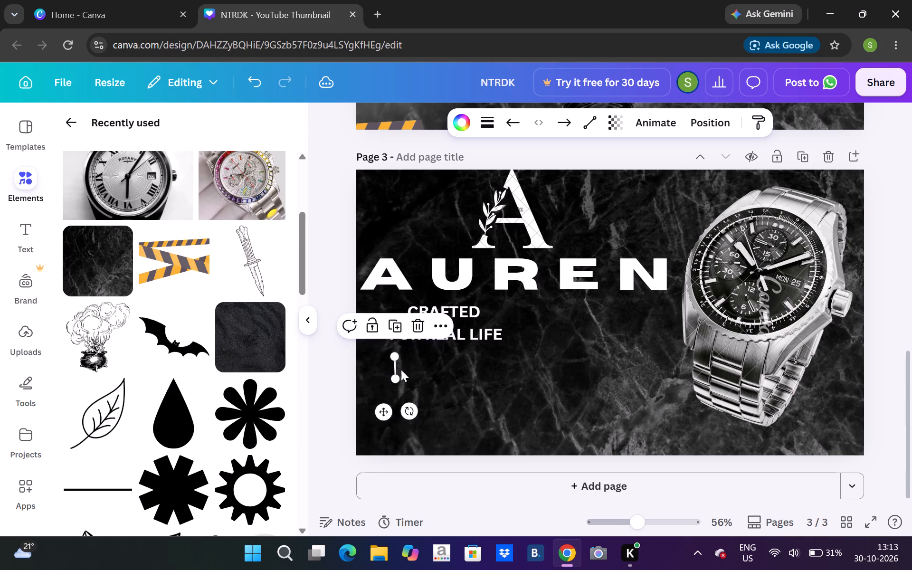
key(Left)
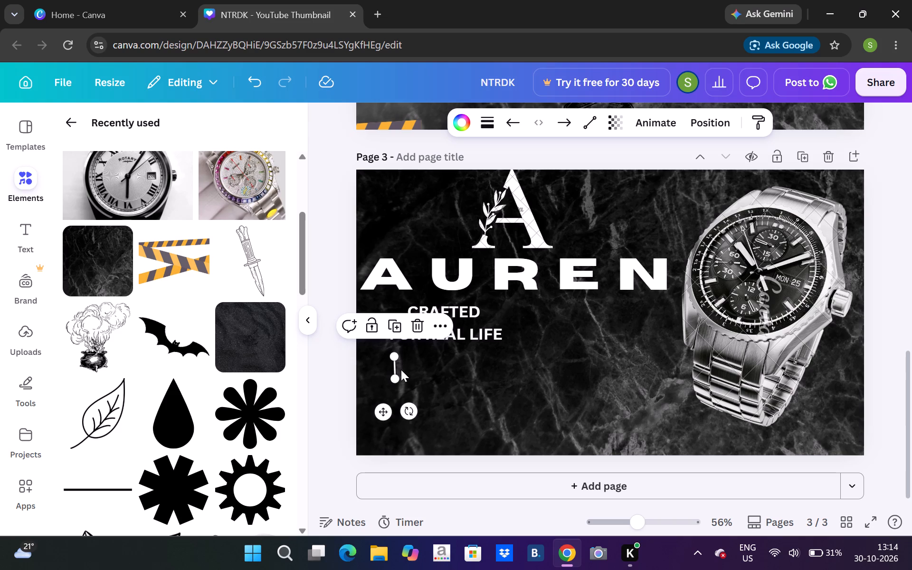
click(436, 363)
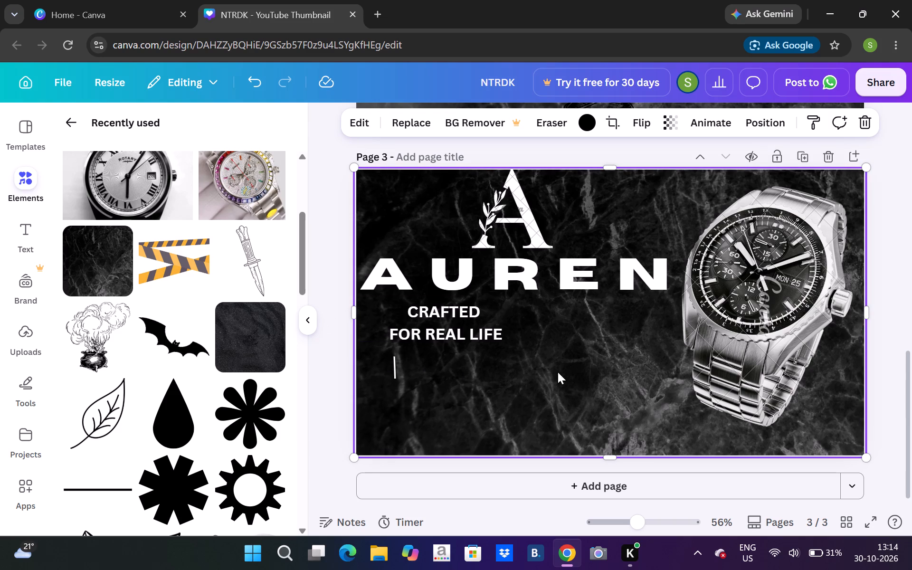
Change the font of the CRAFTED FOR REAL LIFE tagline to Glacial Indifference.
click(473, 326)
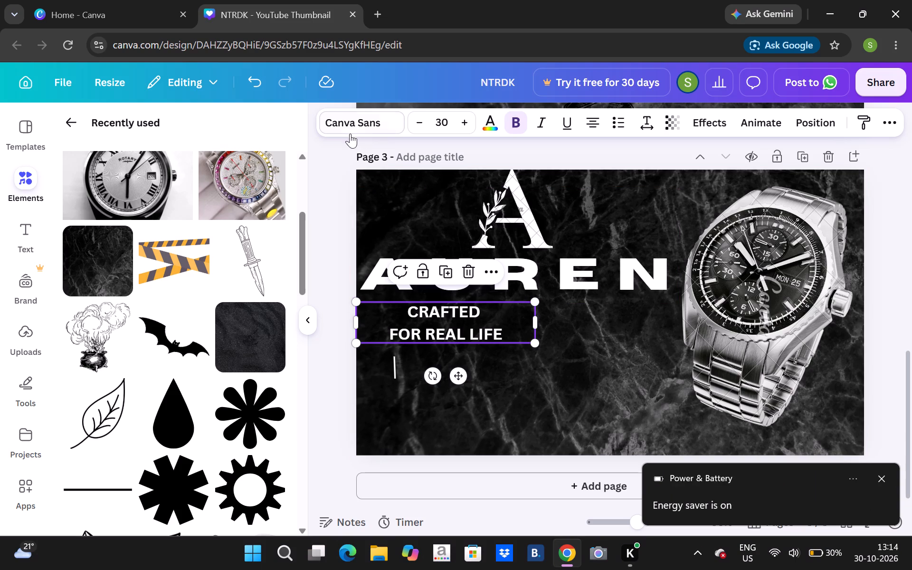
click(360, 117)
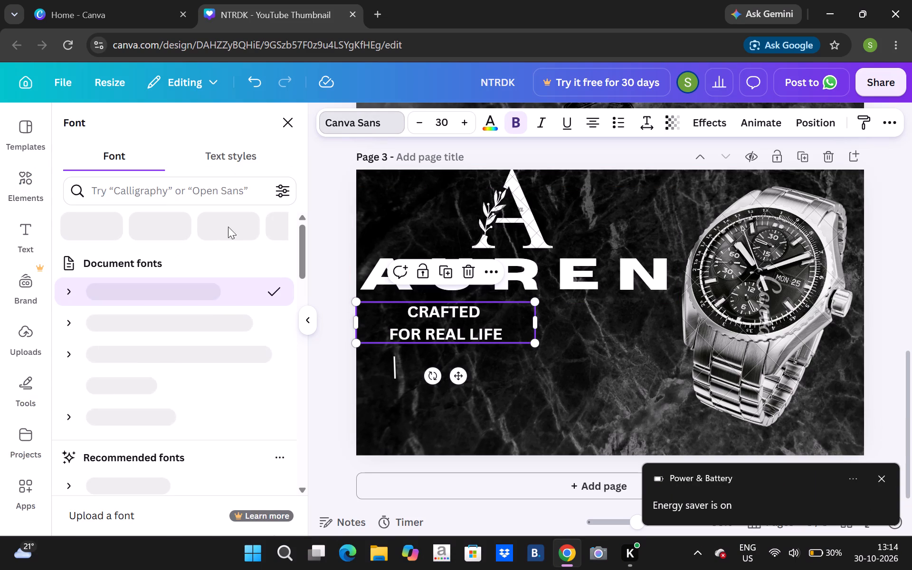
click(190, 351)
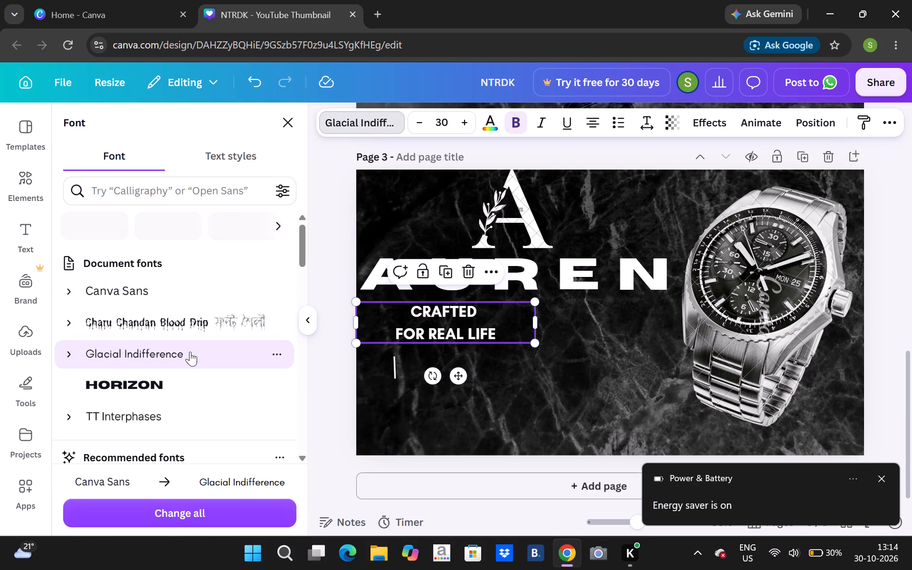
Try the Horizon and TT Interphases fonts on the CRAFTED FOR REAL LIFE tagline, settling on Helvetica World.
click(188, 380)
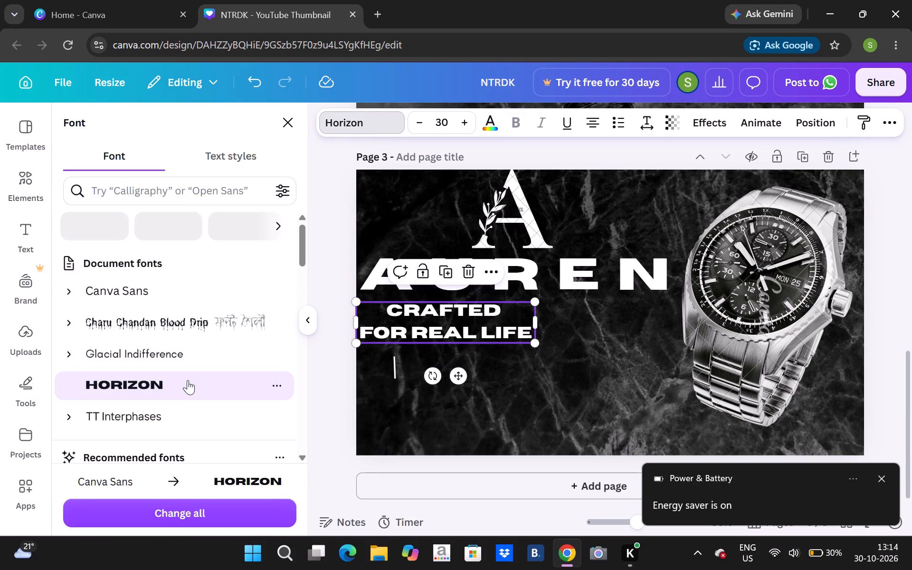
click(187, 408)
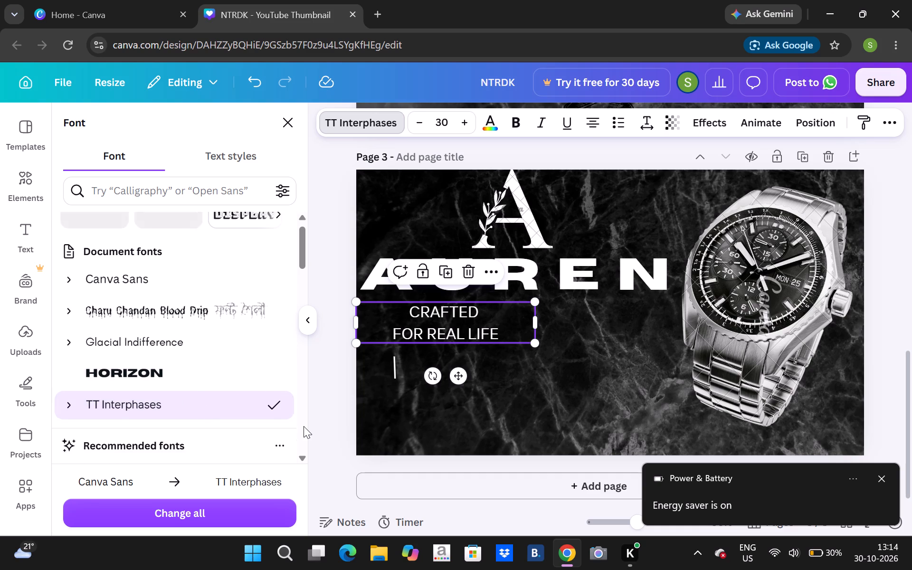
click(304, 426)
click(199, 390)
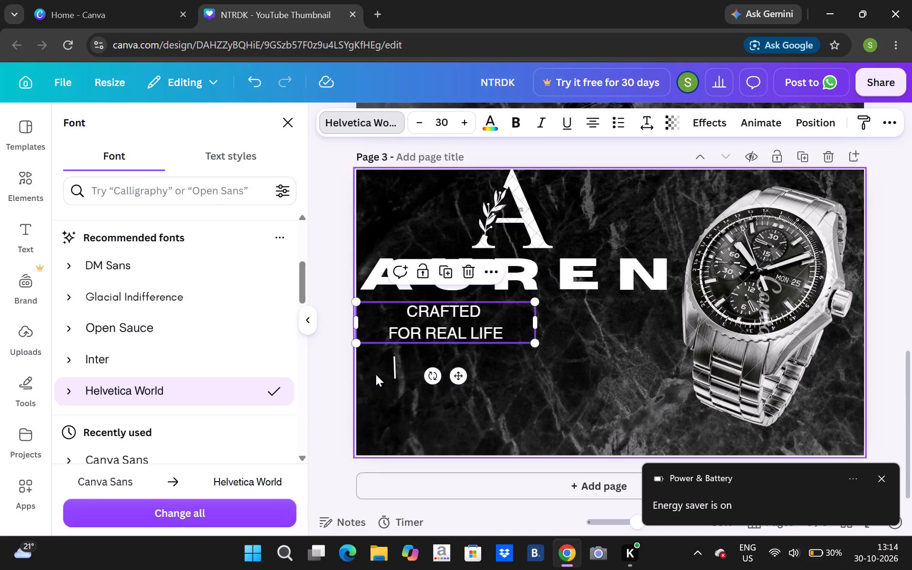
click(405, 370)
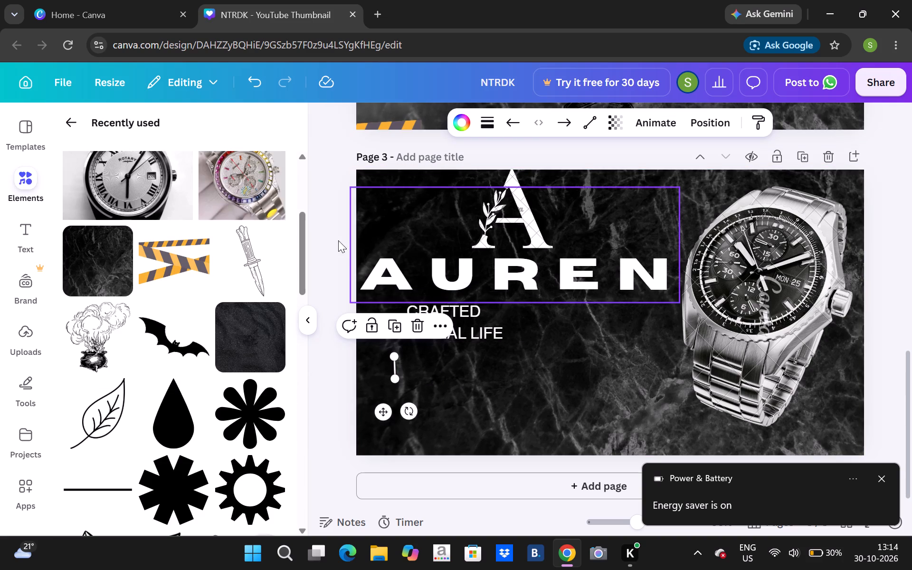
Add a small body-text box to page 3.
click(32, 232)
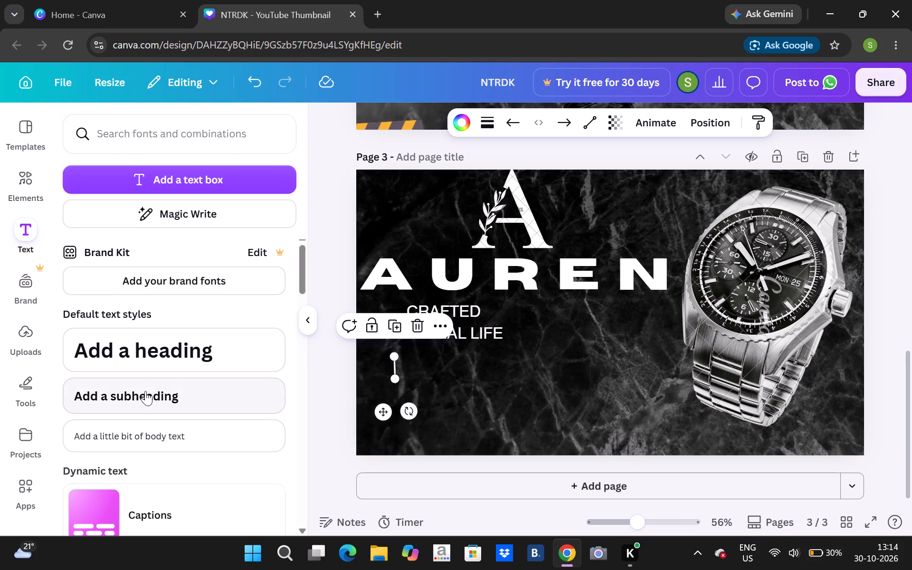
click(153, 429)
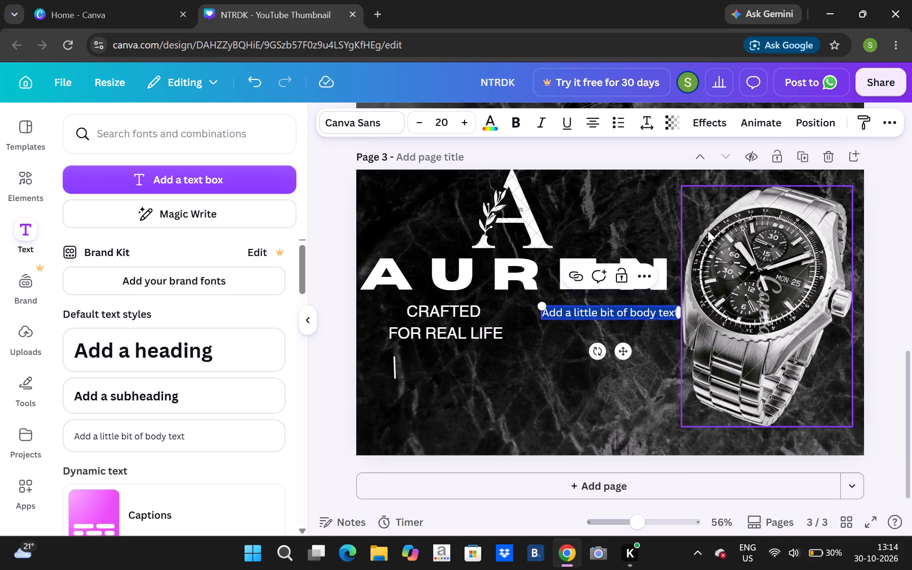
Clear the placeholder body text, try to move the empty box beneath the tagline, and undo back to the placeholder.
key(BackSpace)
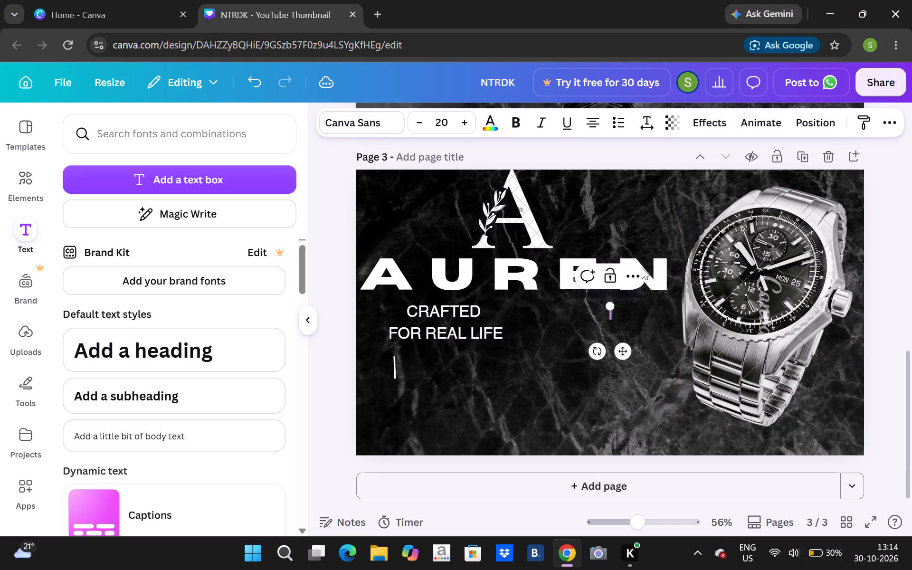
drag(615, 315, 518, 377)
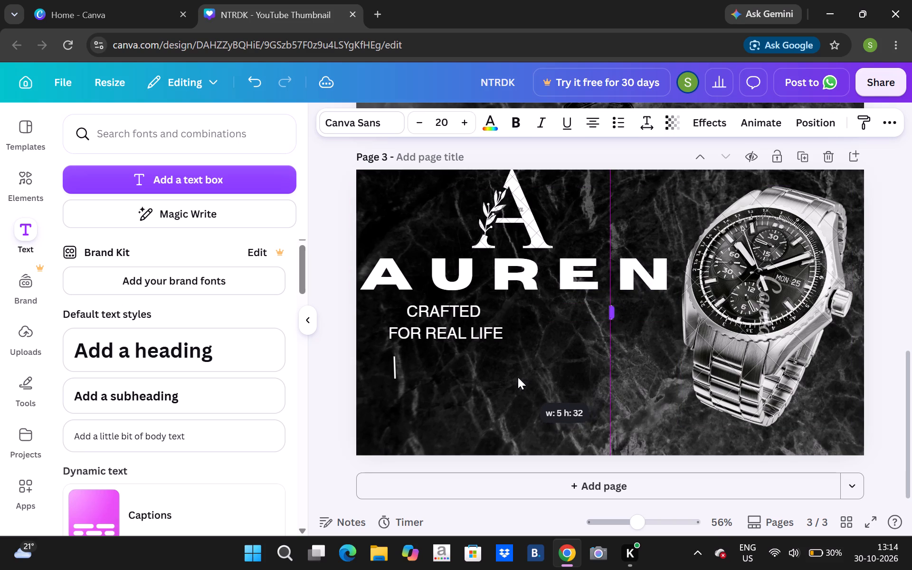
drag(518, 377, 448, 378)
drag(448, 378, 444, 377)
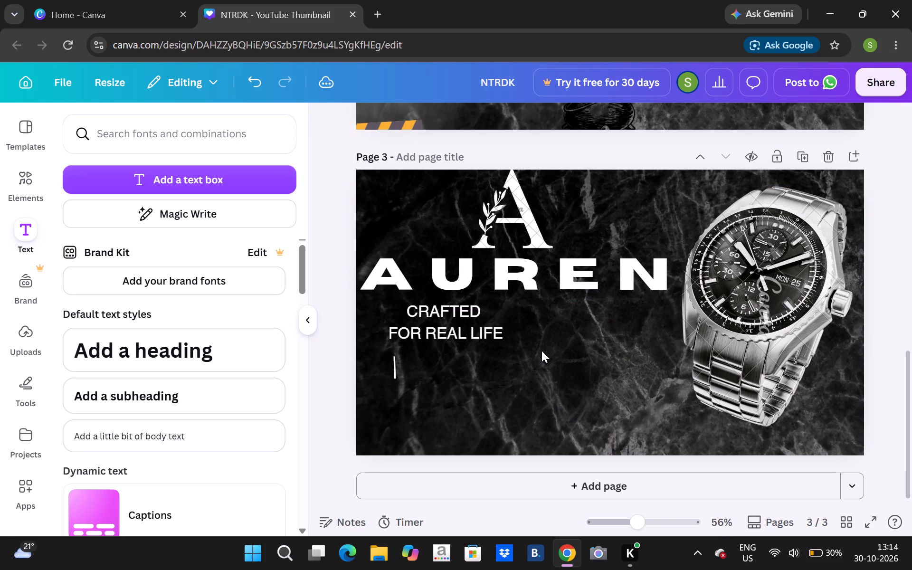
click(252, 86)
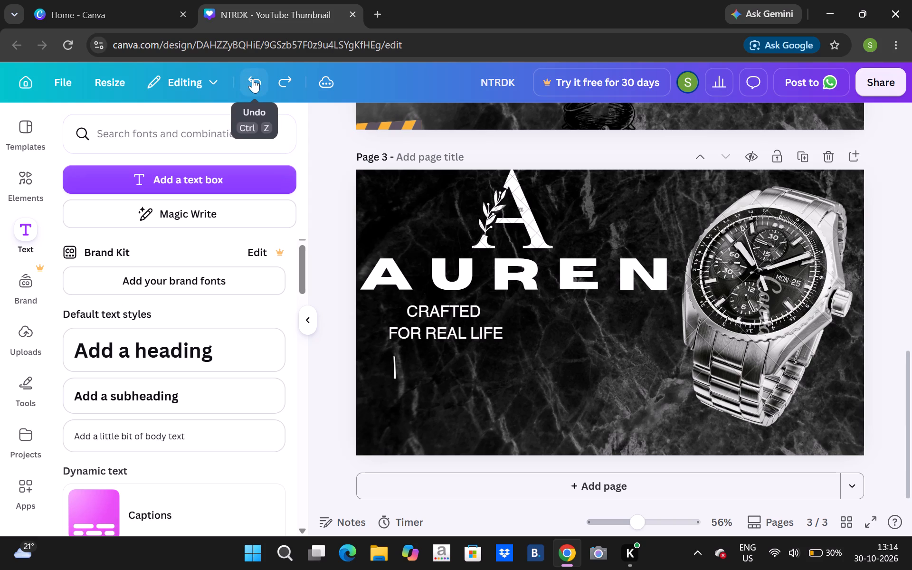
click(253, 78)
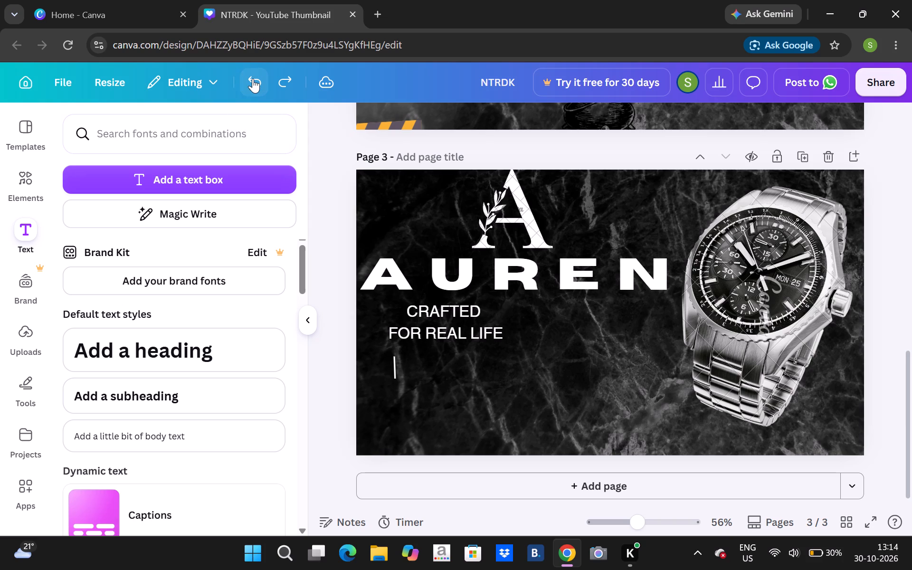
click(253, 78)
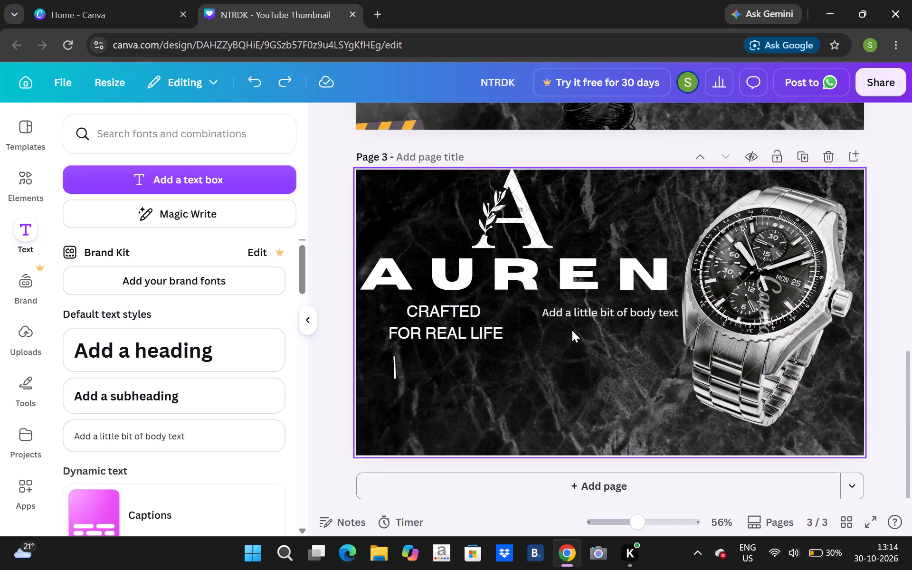
Replace the placeholder body text with WATER RESISTANCE in capitals, split over two lines.
double_click(576, 309)
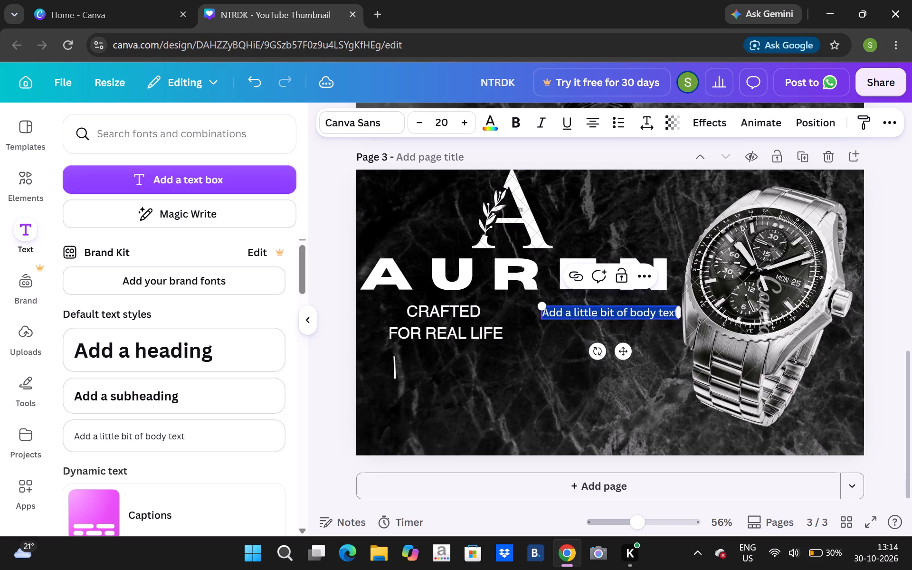
key(BackSpace)
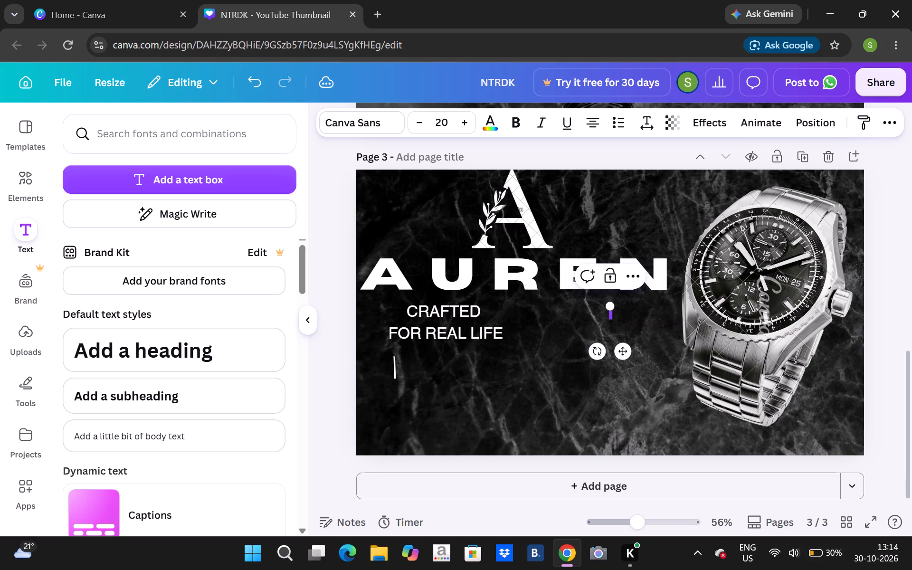
text(wa)
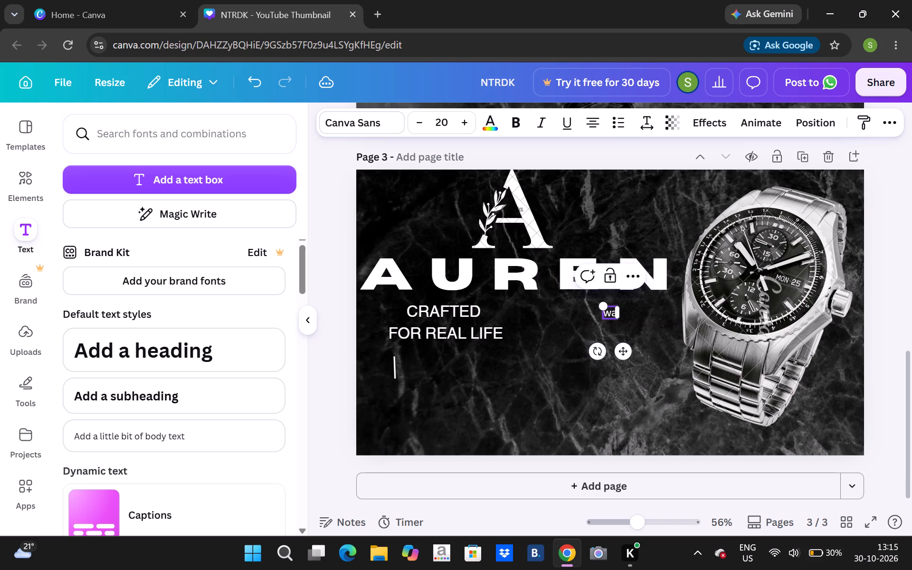
key(BackSpace)
key(BackSpace)
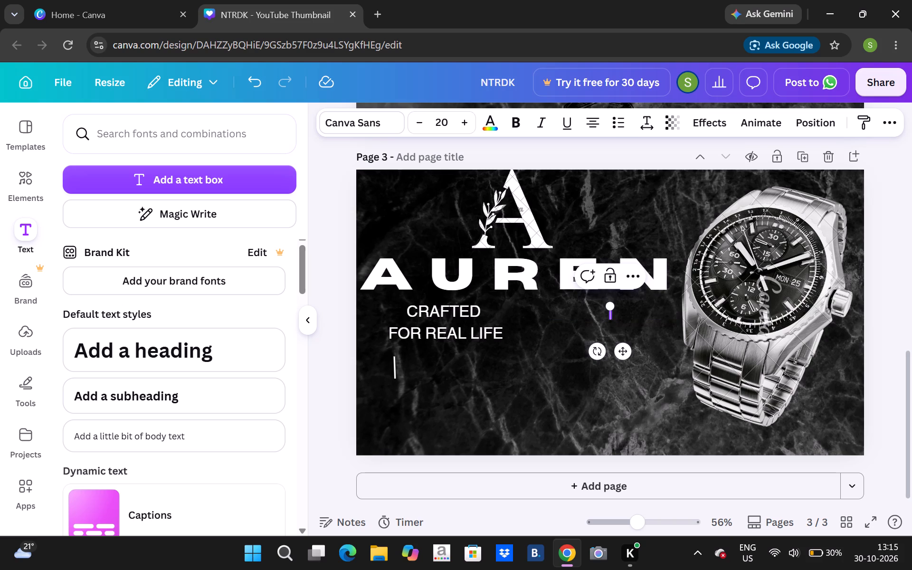
text(WATER)
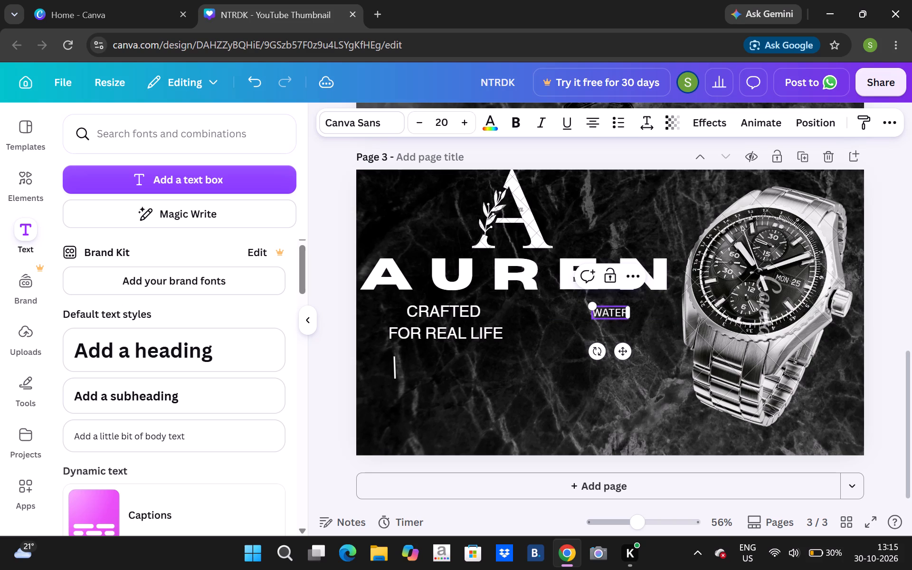
key(Return)
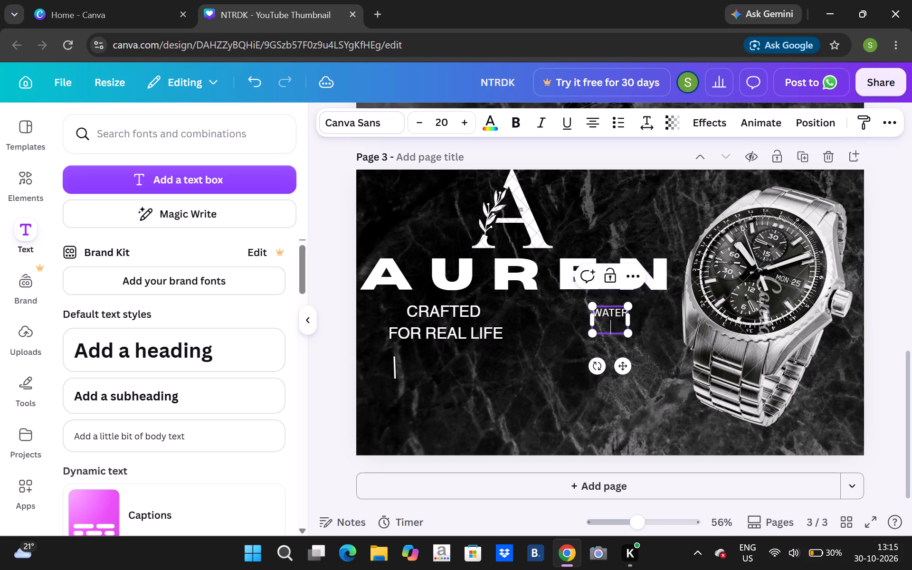
text(RESISTANCE)
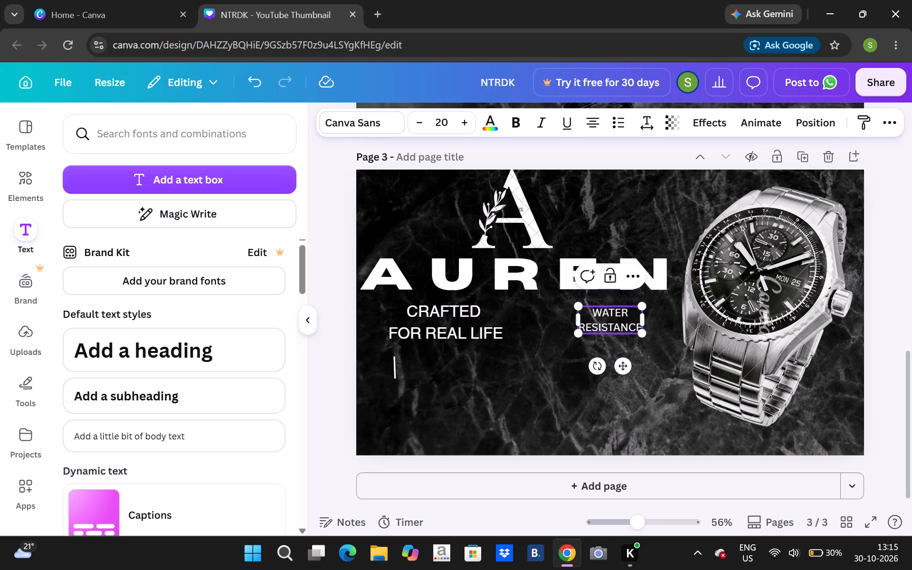
Move the WATER RESISTANCE text down and left, just below the end of the tagline.
drag(601, 323, 581, 343)
click(552, 361)
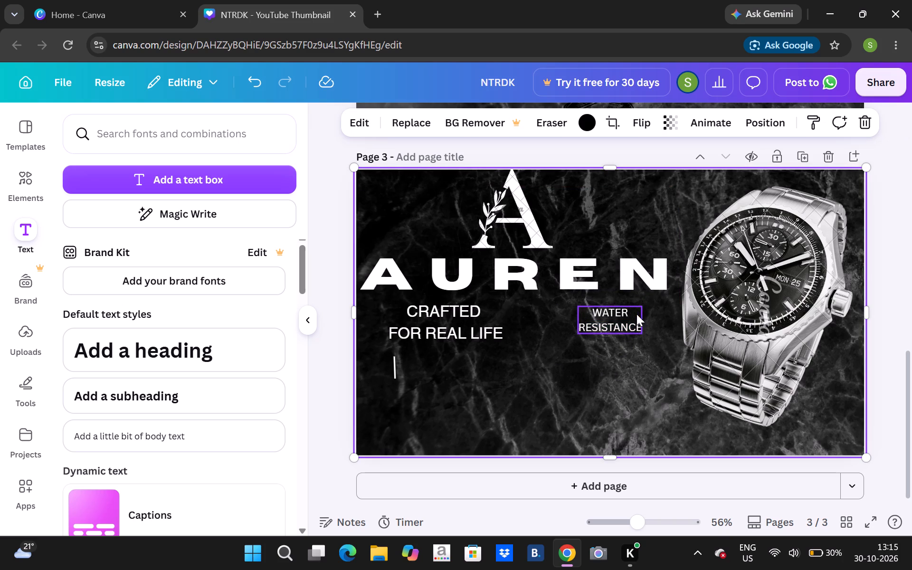
drag(630, 328, 556, 371)
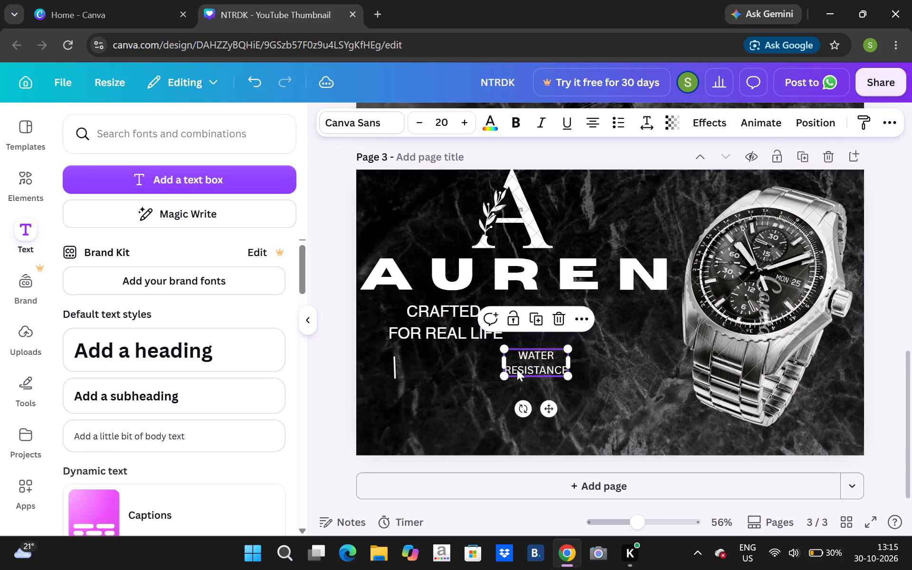
Reduce the WATER RESISTANCE text to font size 17.
click(420, 122)
click(420, 122)
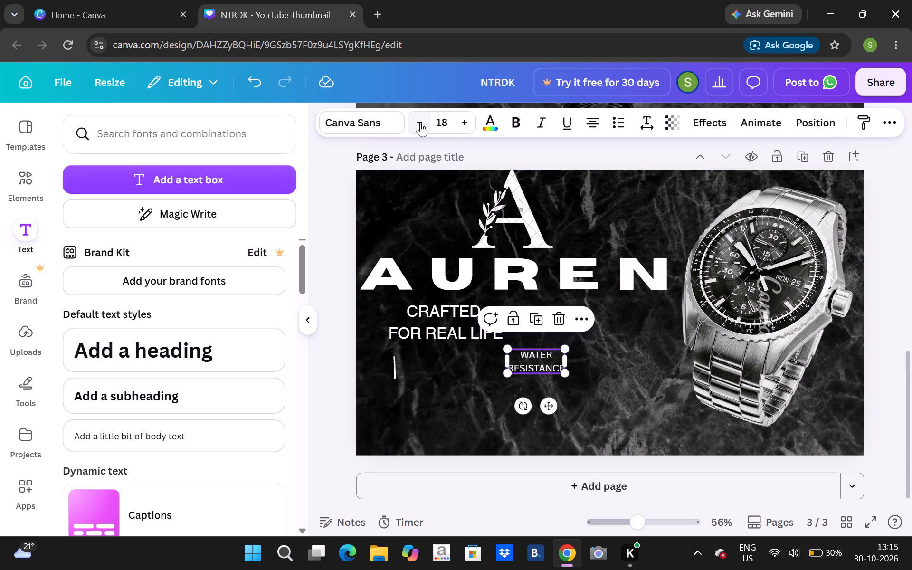
click(420, 122)
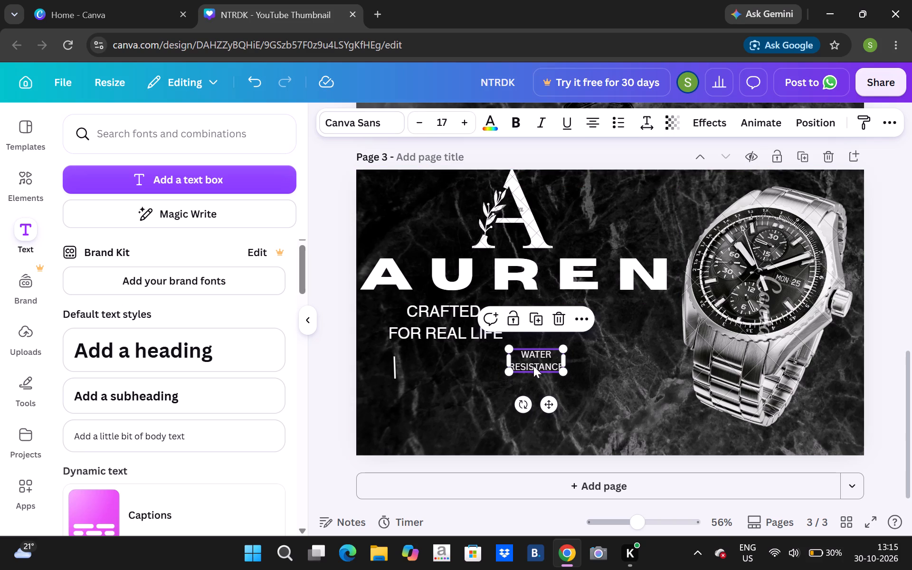
click(545, 391)
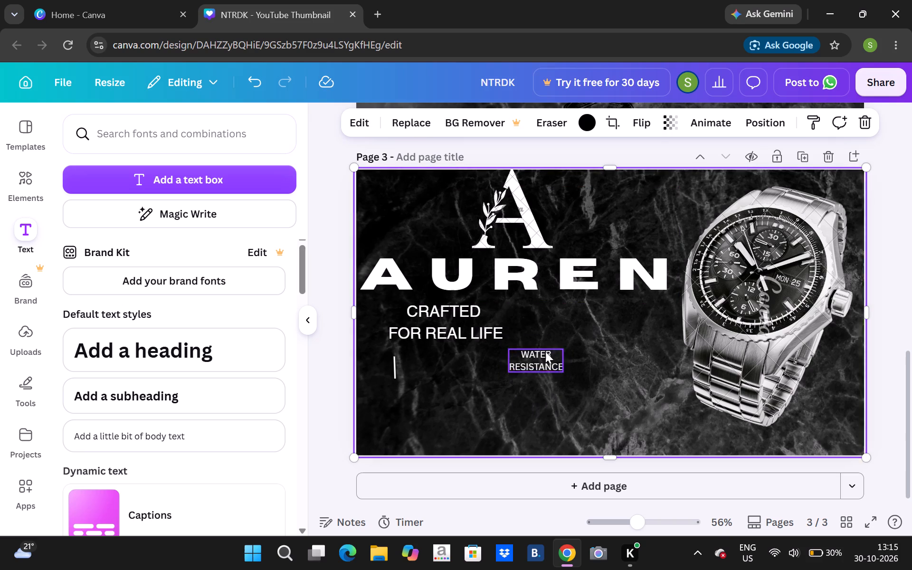
Place the WATER RESISTANCE text immediately to the right of the vertical line, beneath FOR REAL LIFE.
drag(541, 354, 441, 354)
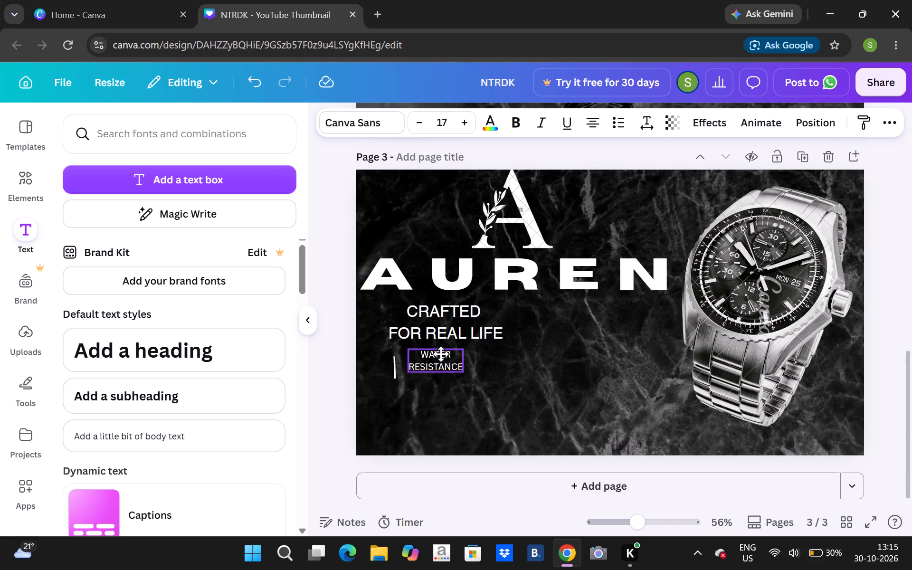
drag(441, 354, 434, 363)
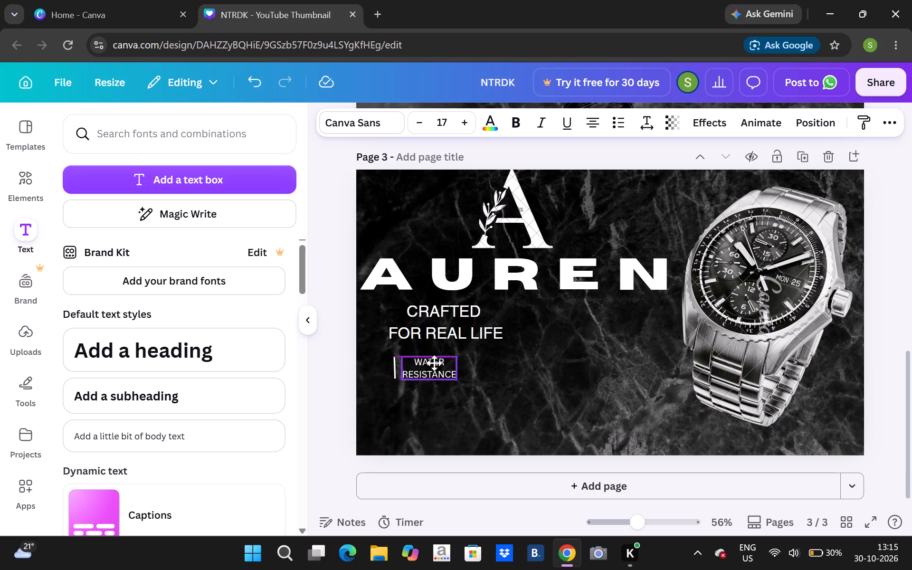
drag(434, 363, 438, 357)
click(494, 361)
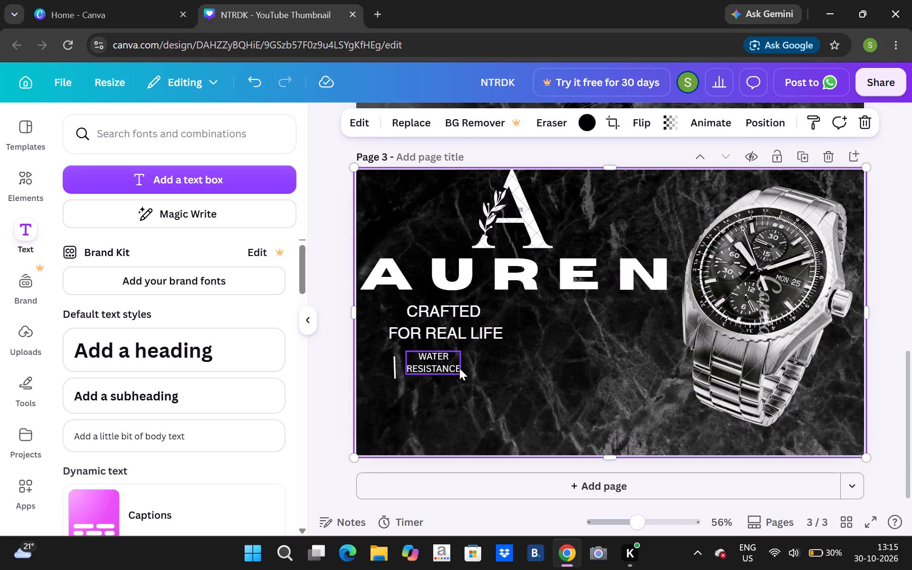
drag(449, 371, 443, 380)
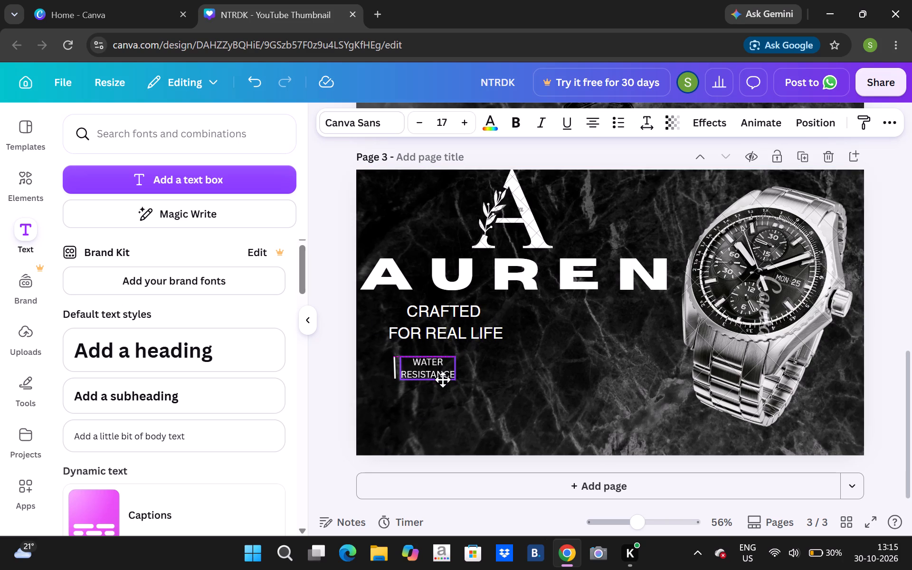
drag(443, 380, 443, 377)
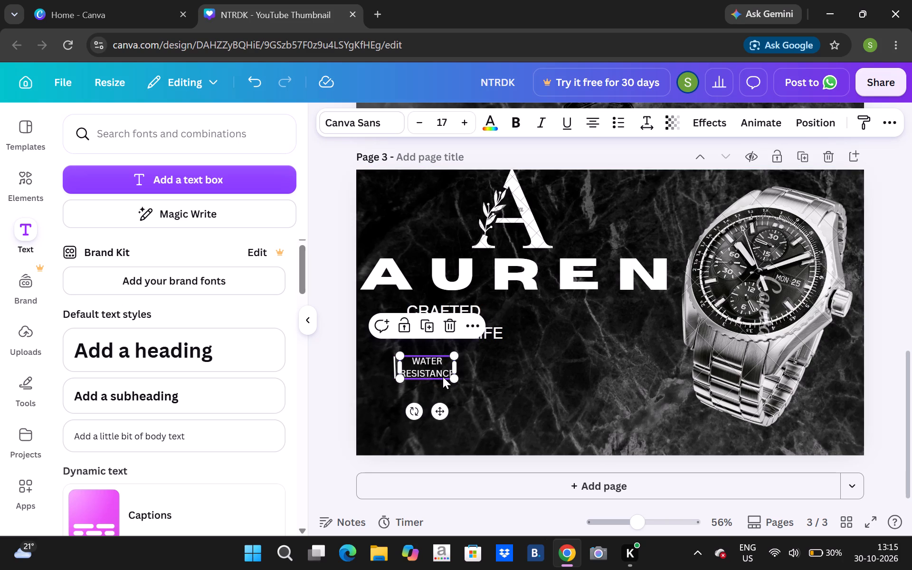
key(Left)
key(Left)
key(Left)
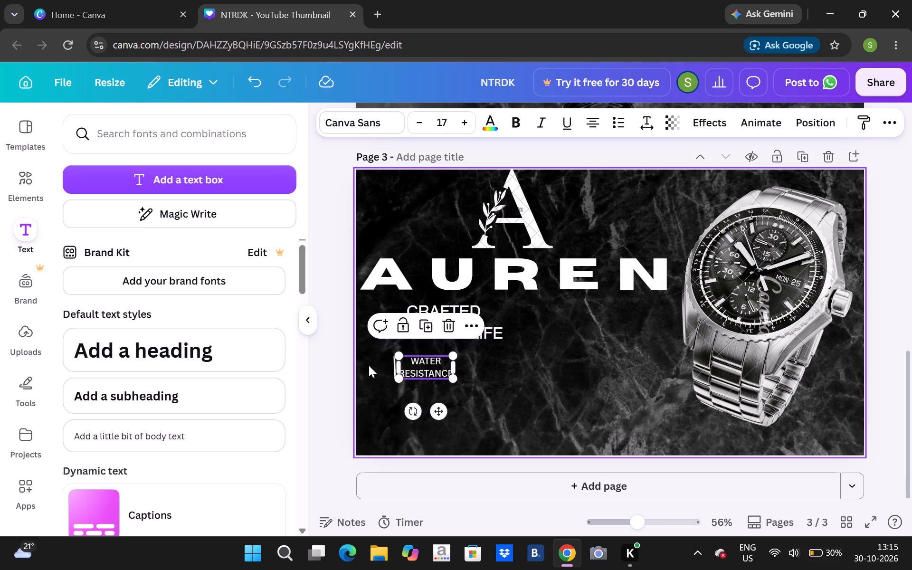
click(380, 406)
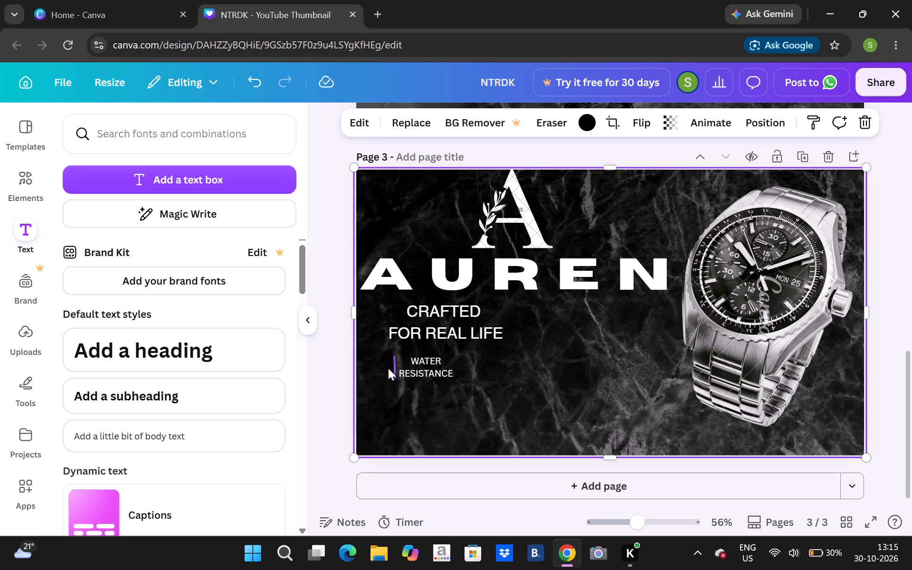
Shift the accent line slightly left of WATER RESISTANCE by moving both endpoints, keeping it vertical at 90° and about 57 long.
click(392, 363)
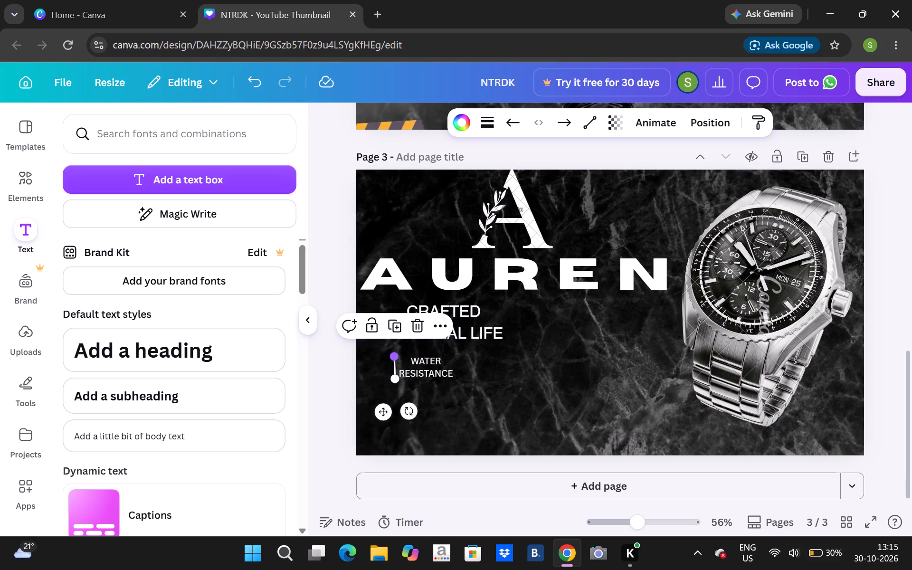
drag(393, 354, 393, 350)
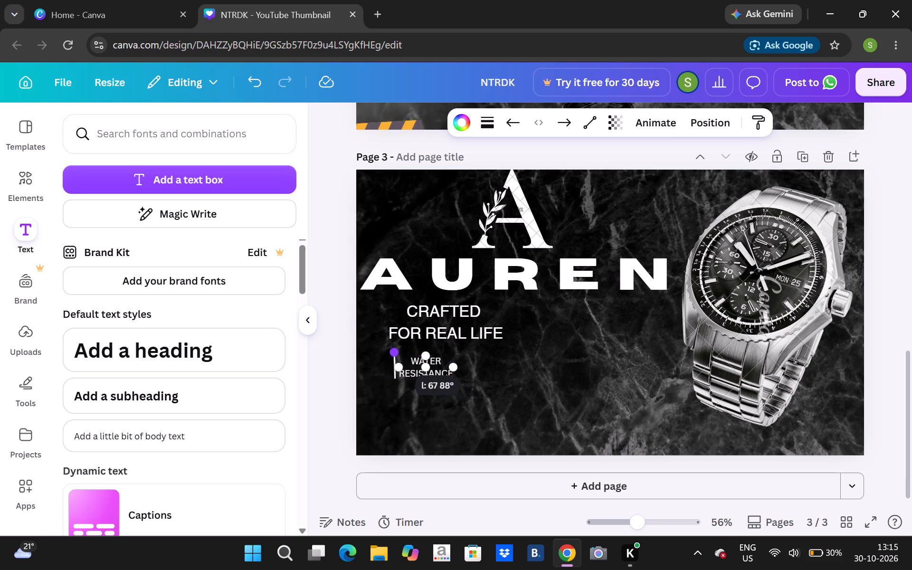
drag(393, 350, 388, 345)
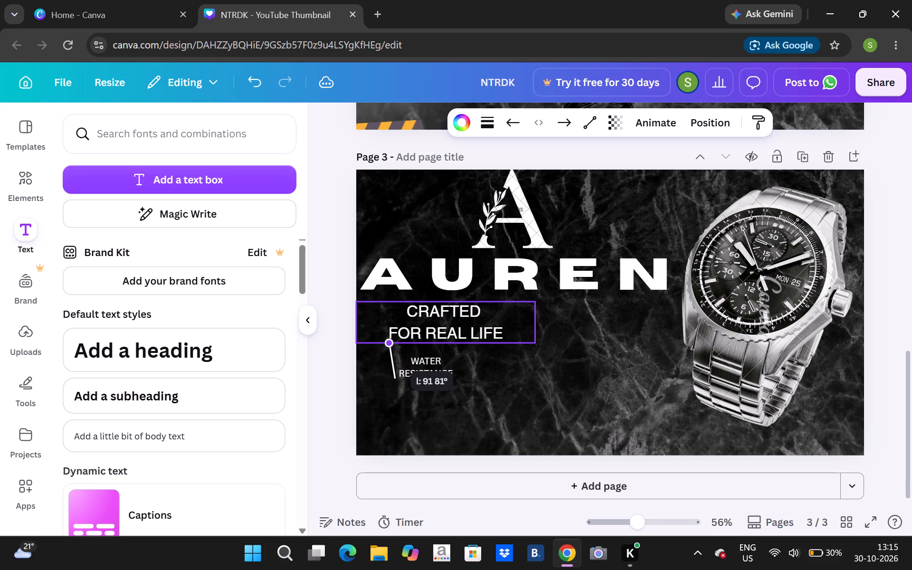
drag(388, 345, 391, 350)
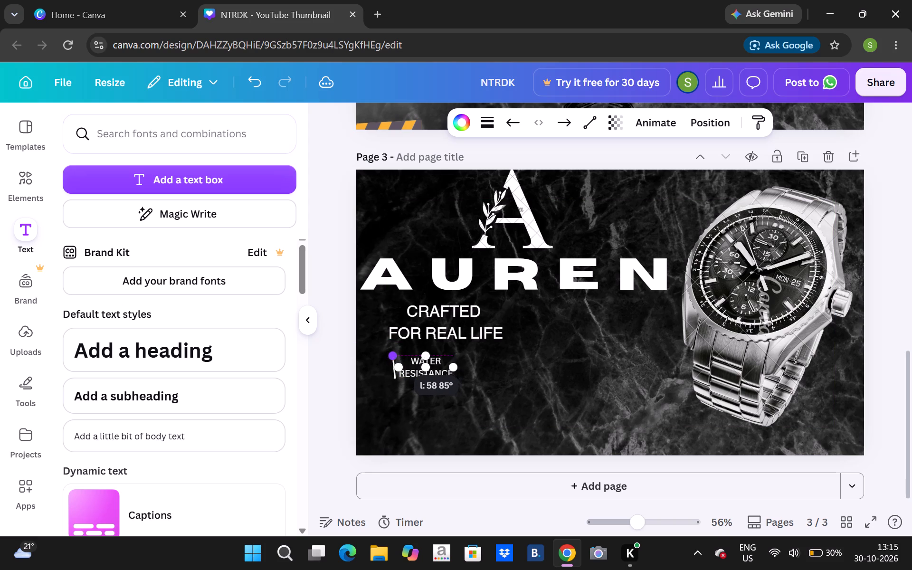
drag(391, 350, 391, 348)
drag(391, 348, 384, 348)
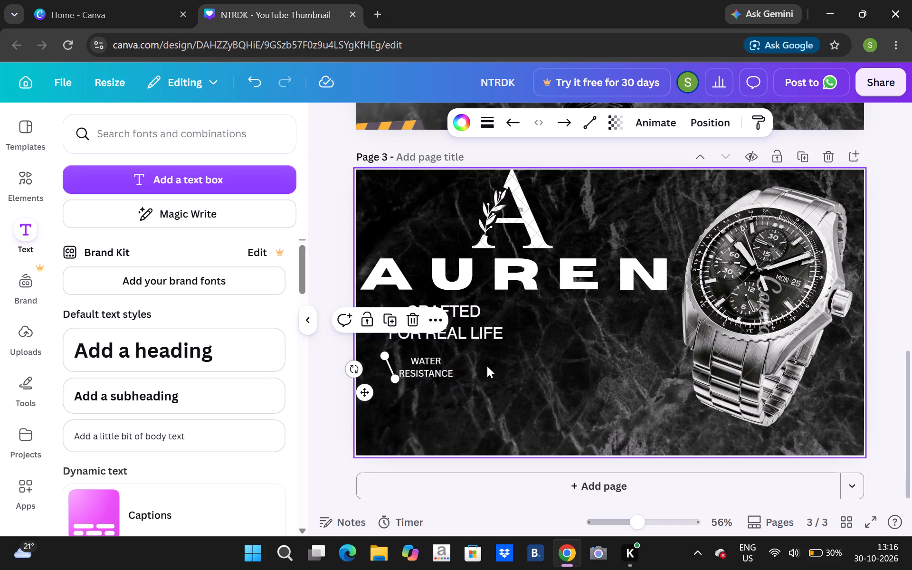
click(487, 366)
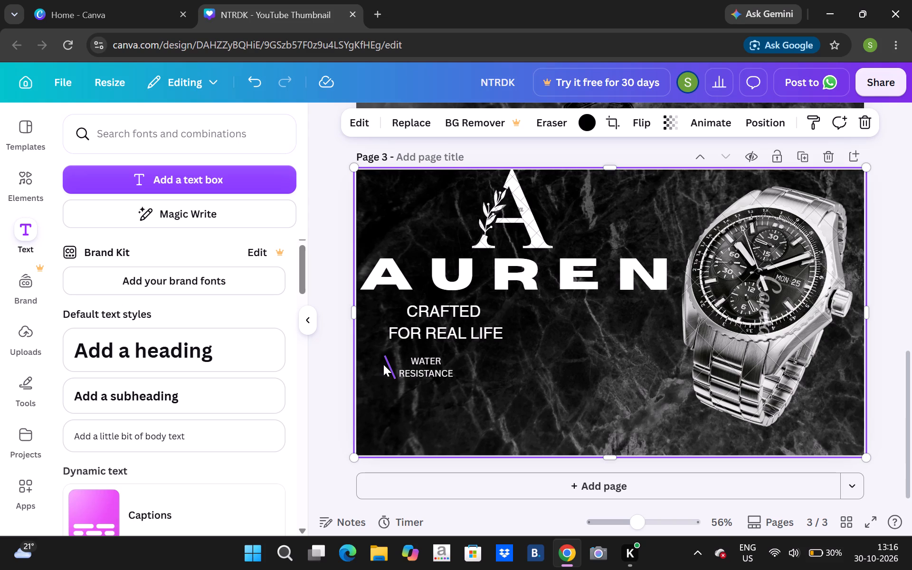
click(384, 365)
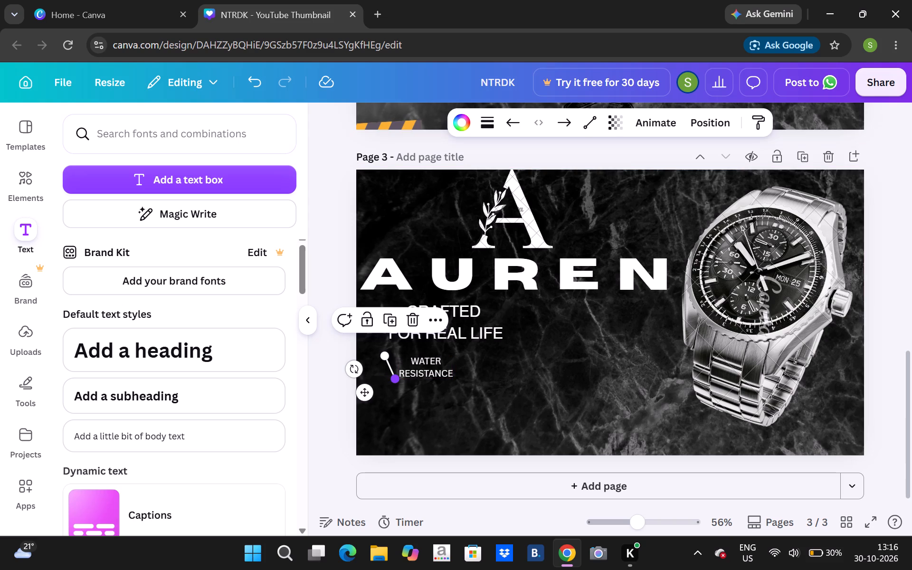
drag(393, 379, 388, 380)
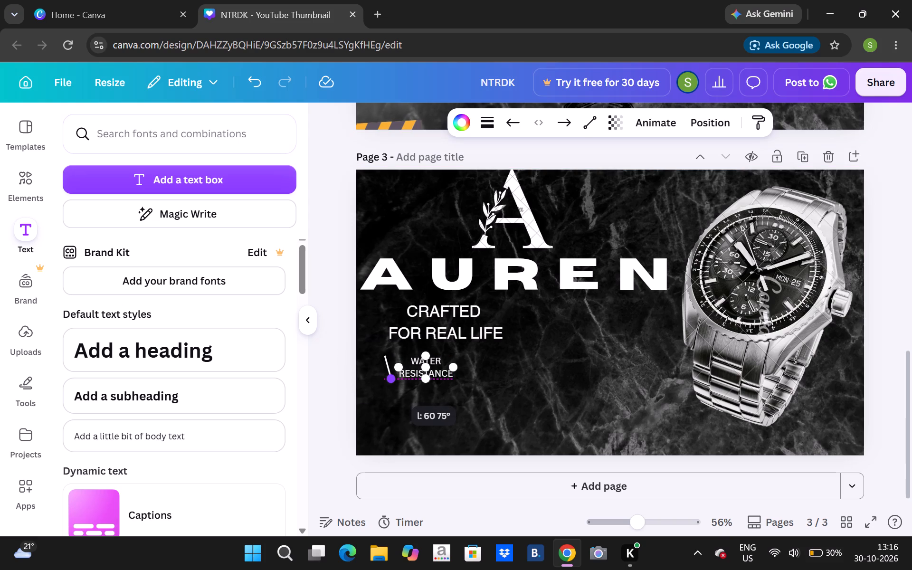
drag(388, 380, 388, 382)
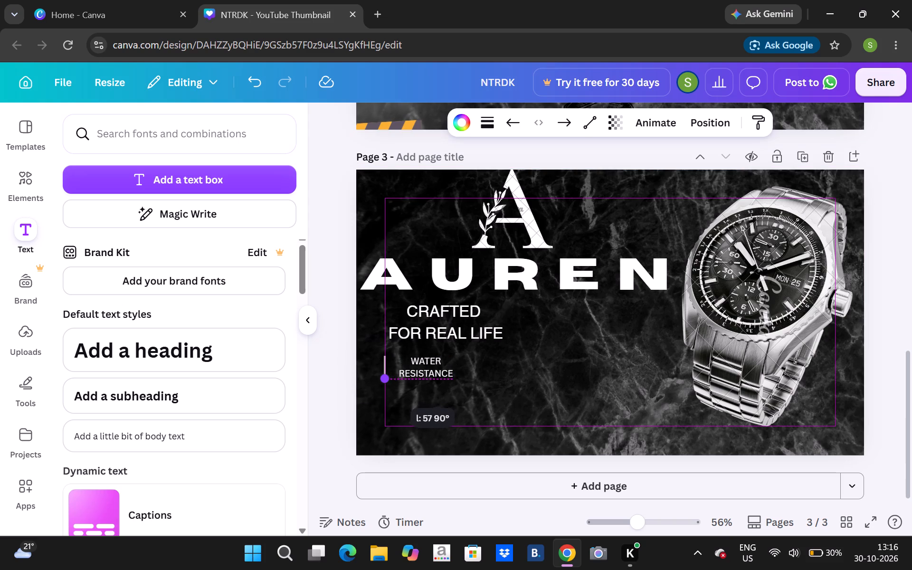
drag(388, 382, 388, 382)
triple_click(388, 382)
click(474, 384)
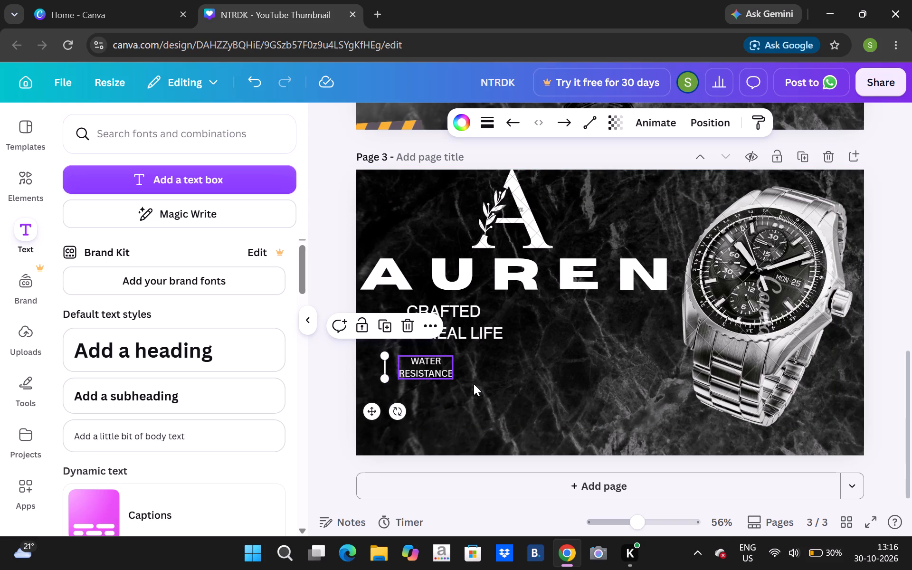
Nudge the WATER RESISTANCE text slightly left, closer to the vertical accent line.
click(437, 364)
key(Left)
key(Left)
key(Left)
key(Left)
key(Left)
key(Left)
key(Left)
key(Left)
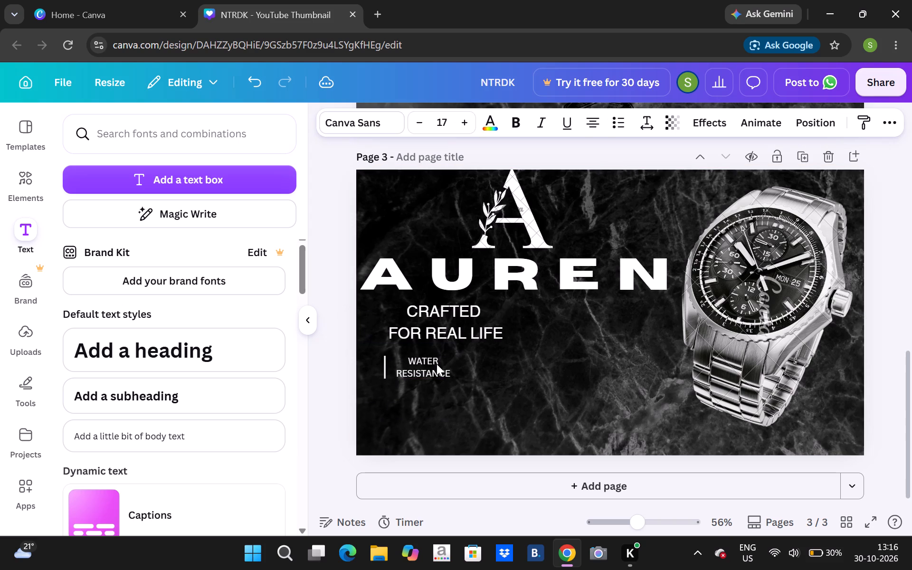
key(Left)
key(Left)
key(Left)
key(Left)
key(Left)
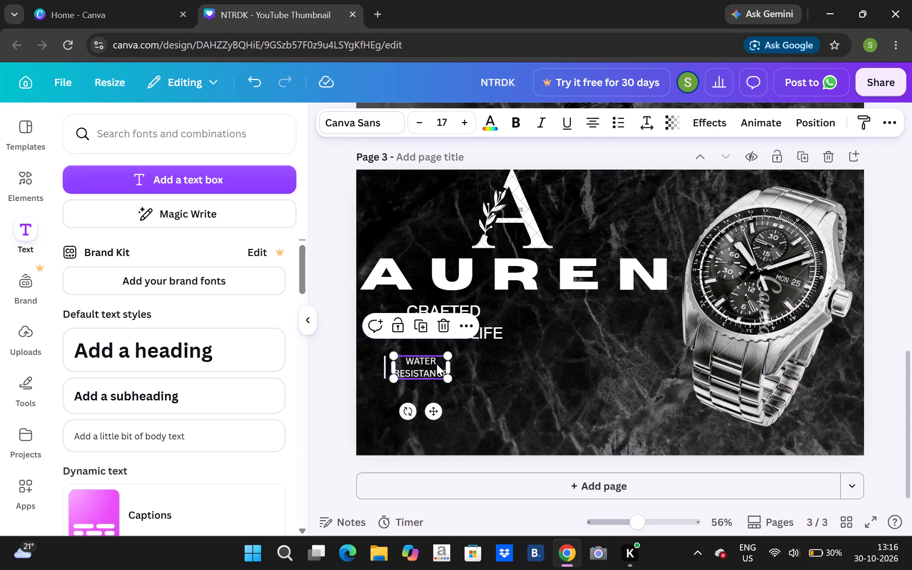
Set the WATER RESISTANCE text to font size 16.
triple_click(428, 133)
click(428, 133)
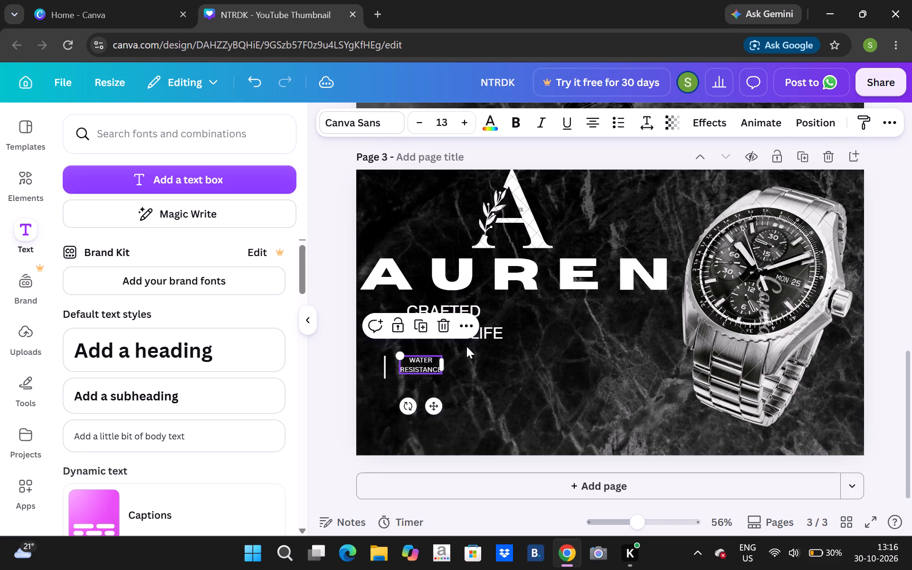
click(471, 116)
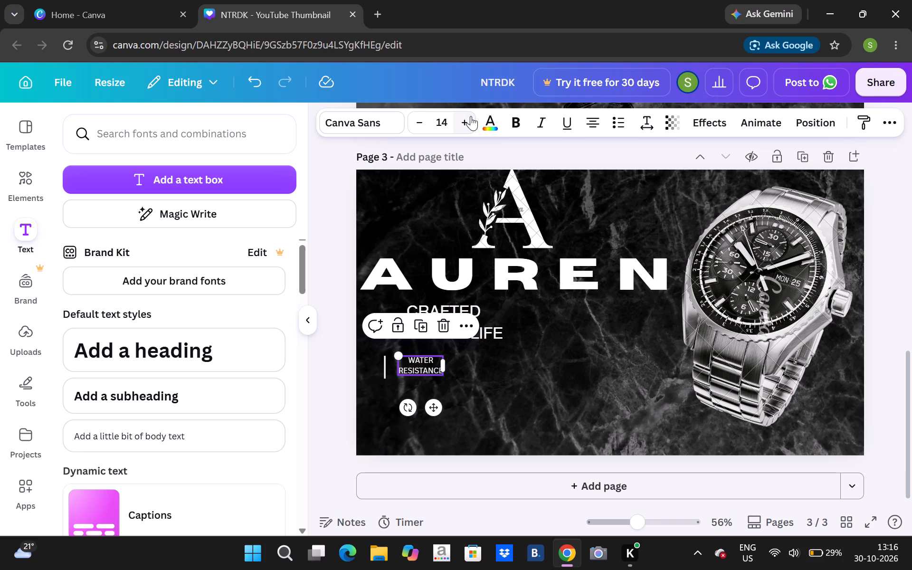
click(471, 116)
click(471, 116)
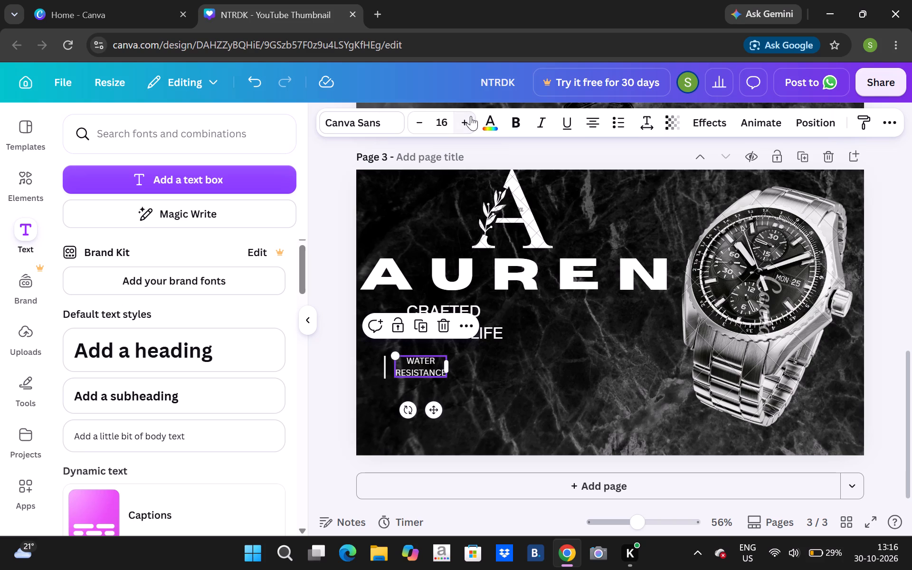
click(505, 361)
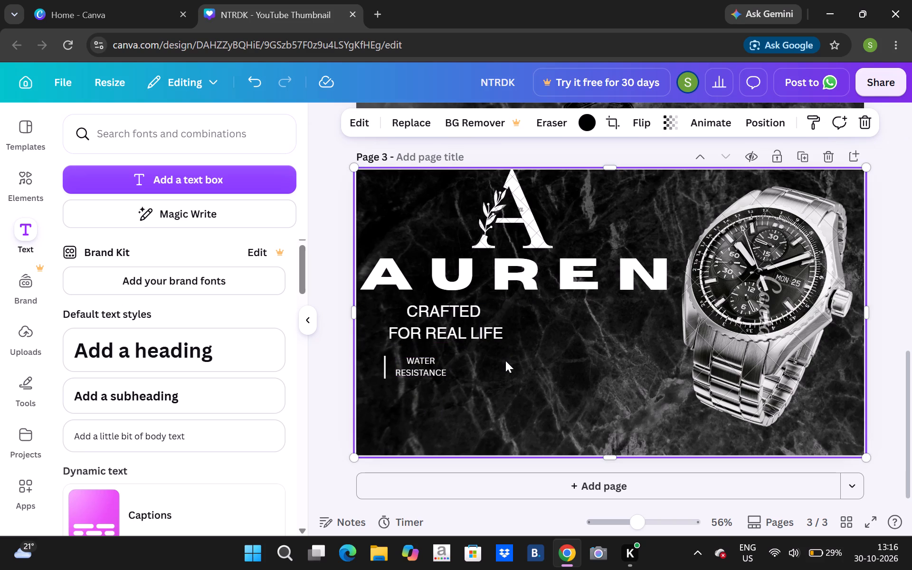
Duplicate the vertical accent line and move the copy down until it sits fully below the original.
click(386, 362)
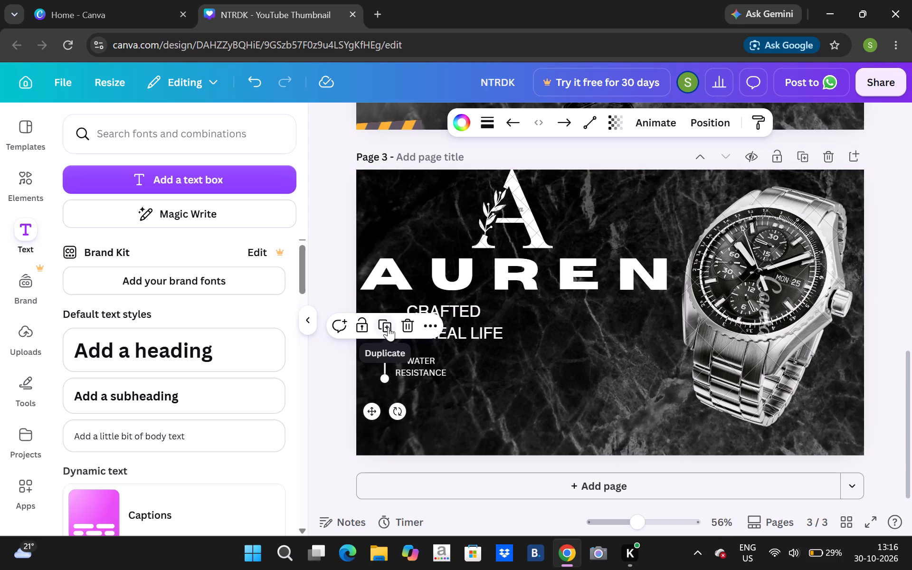
click(388, 327)
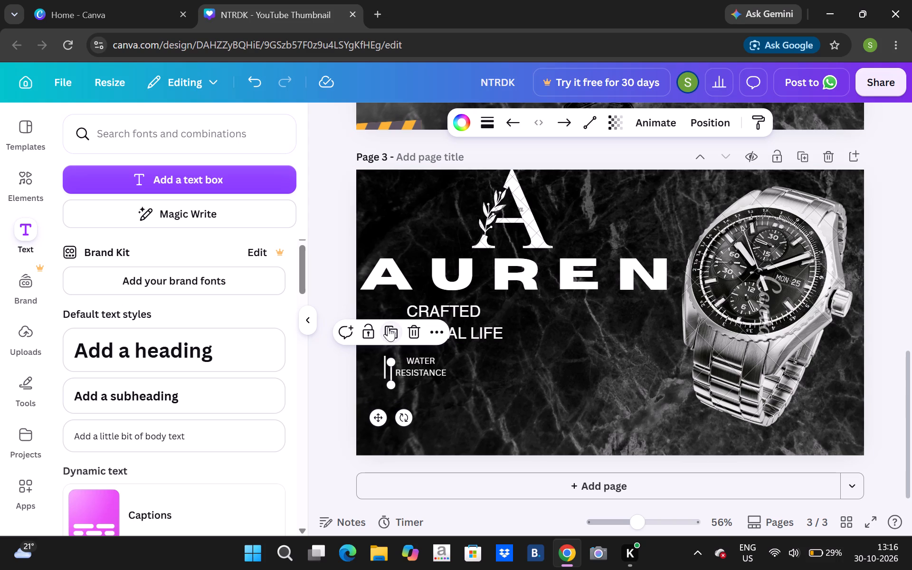
click(390, 375)
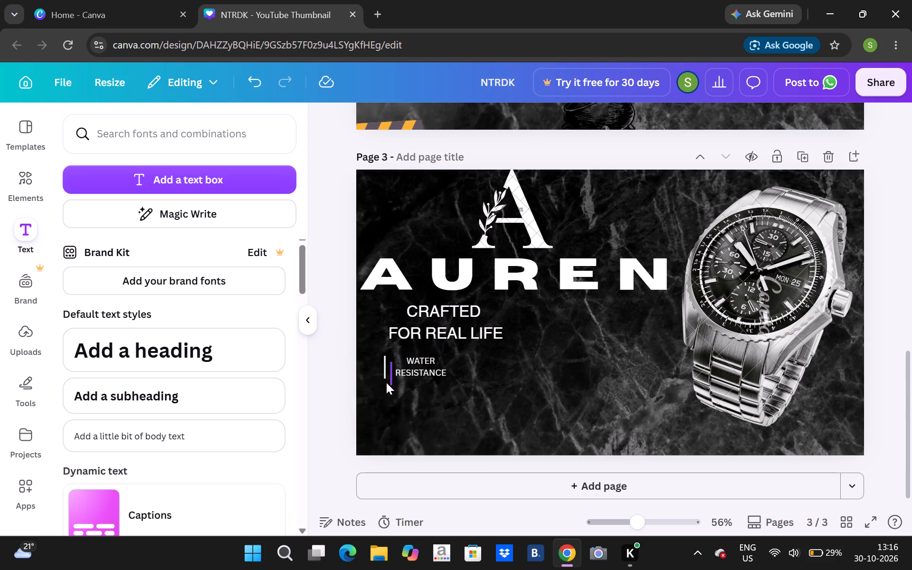
key(Down)
key(Down)
key(Down)
key(Down)
key(Down)
key(Down)
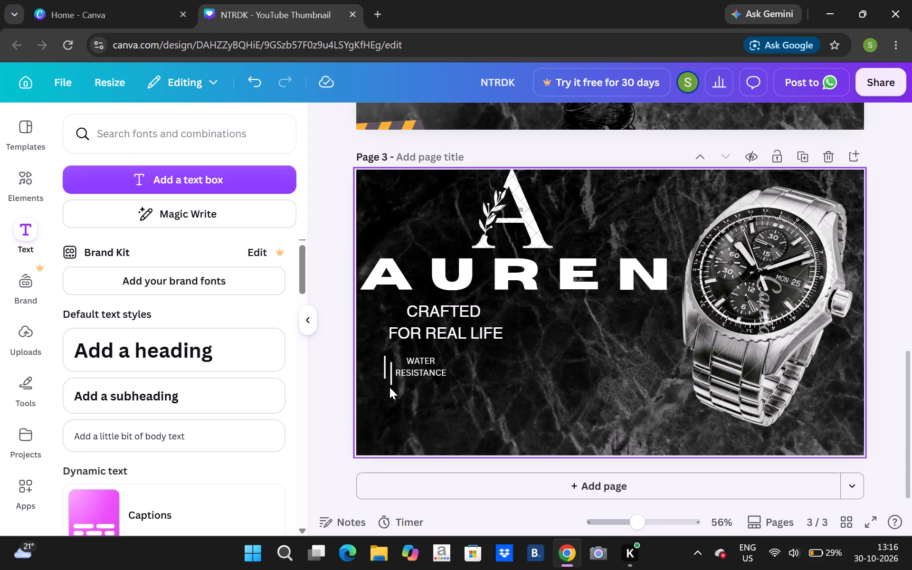
click(391, 374)
key(Down)
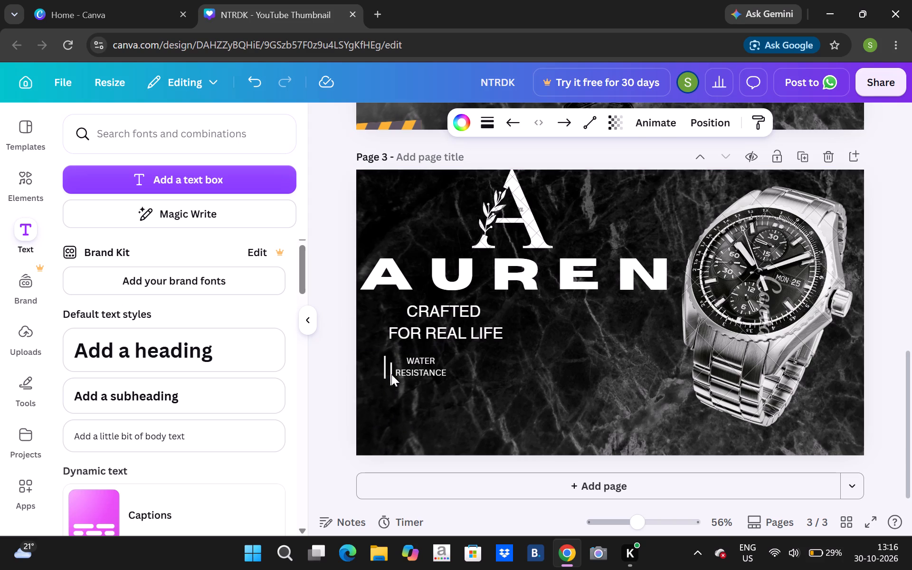
key(Down)
key(Down)
key(Down)
key(Down)
key(Down)
key(Down)
key(Down)
key(Down)
key(Down)
key(Down)
key(Down)
key(Down)
key(Down)
key(Down)
key(Down)
key(Down)
key(Down)
key(Down)
key(Down)
key(Down)
key(Down)
key(Down)
key(Down)
key(Down)
key(Down)
key(Down)
key(Down)
key(Down)
key(Down)
key(Down)
Align the copied line directly beneath the original accent line, leaving a small gap between them.
key(Left)
key(Left)
key(Left)
key(Left)
key(Left)
key(Left)
key(Left)
key(Left)
key(Left)
key(Left)
key(Left)
key(Left)
key(Left)
key(Left)
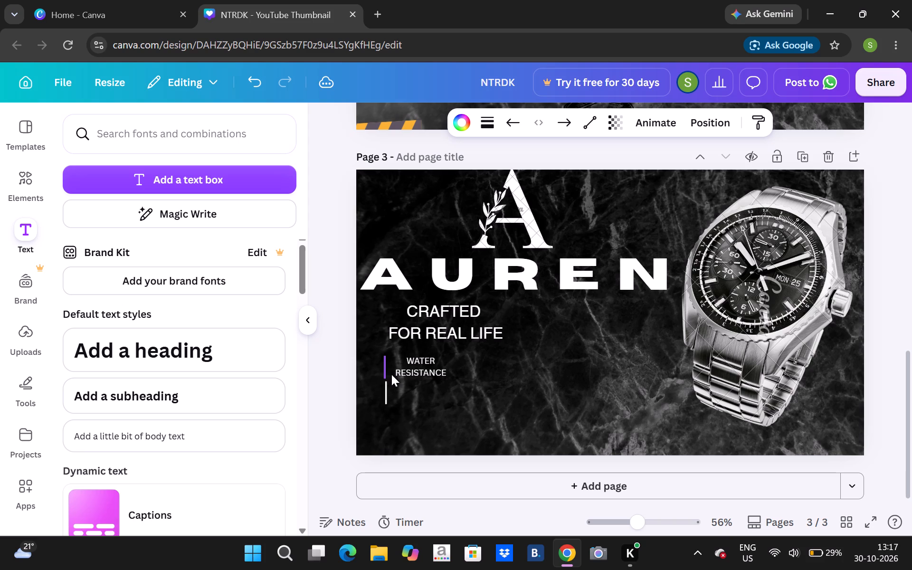
key(Down)
key(Down)
key(Down)
key(Down)
key(Down)
key(Down)
key(Left)
key(Right)
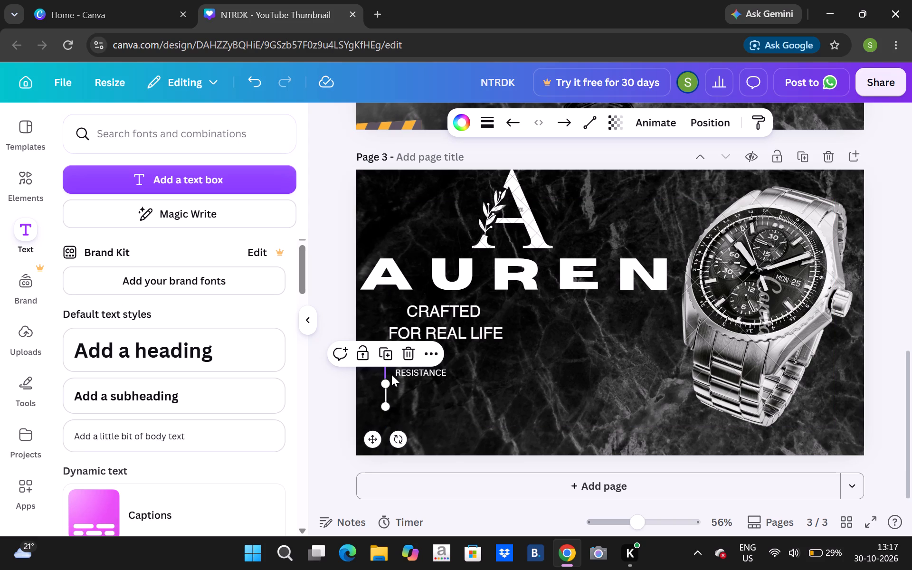
click(411, 393)
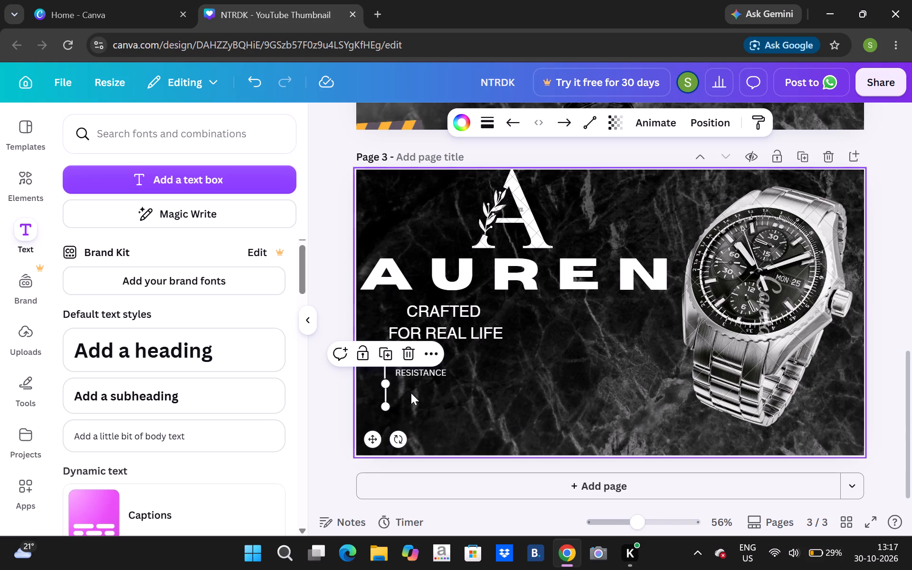
Duplicate the WATER RESISTANCE text and move the copy down until it sits beside the second vertical accent line.
click(414, 366)
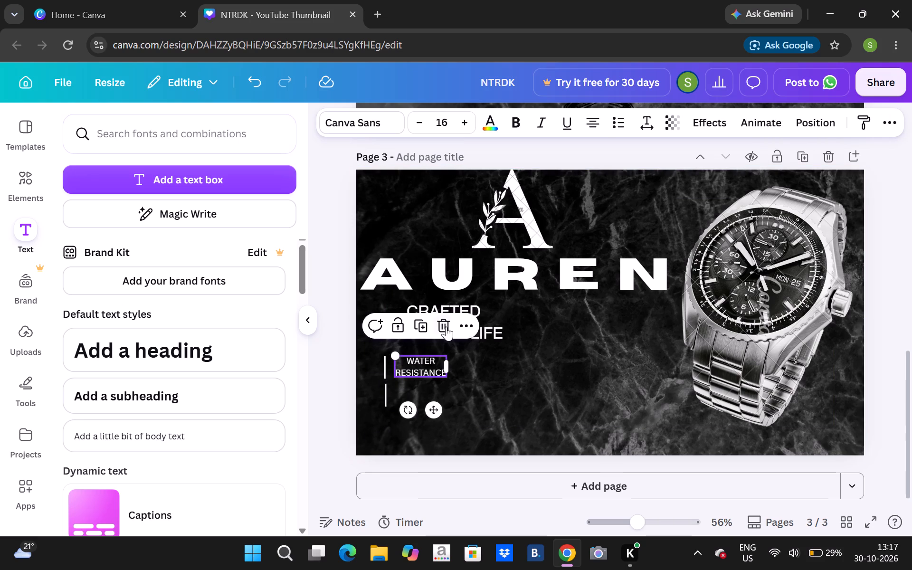
click(425, 327)
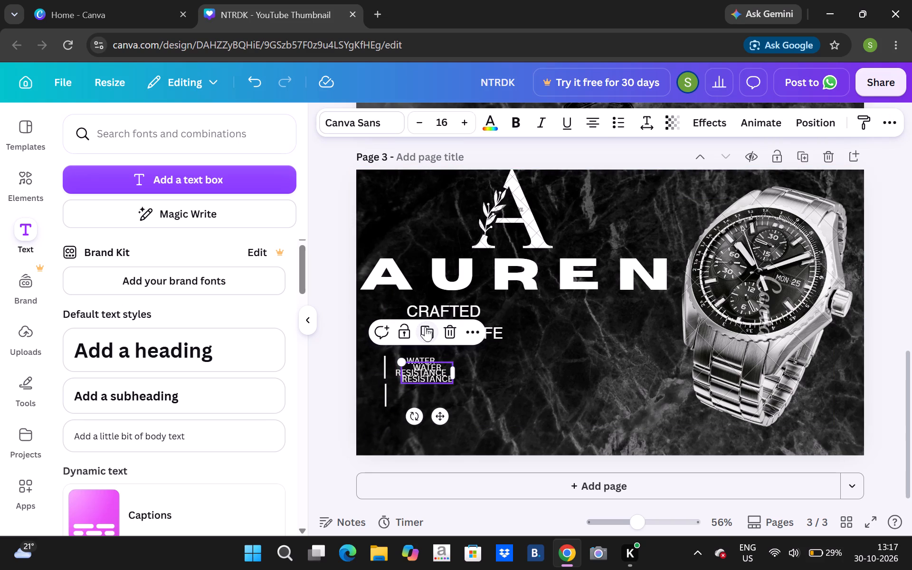
key(Down)
key(Down)
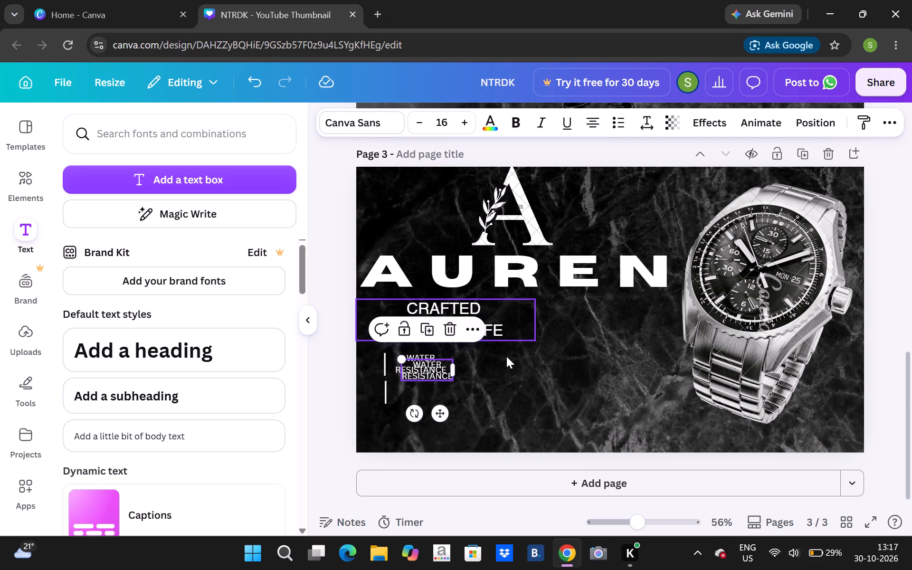
click(506, 356)
click(438, 378)
key(Down)
key(Up)
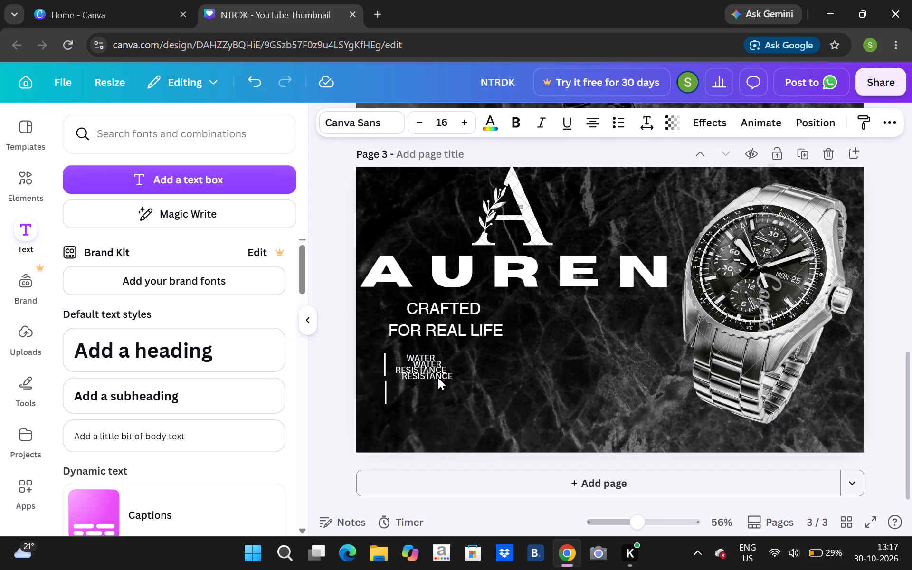
key(Down)
key(Down)
key(Down)
key(Down)
key(Down)
key(Down)
key(Down)
key(Down)
key(Down)
key(Down)
key(Down)
key(Down)
key(Down)
key(Down)
key(Down)
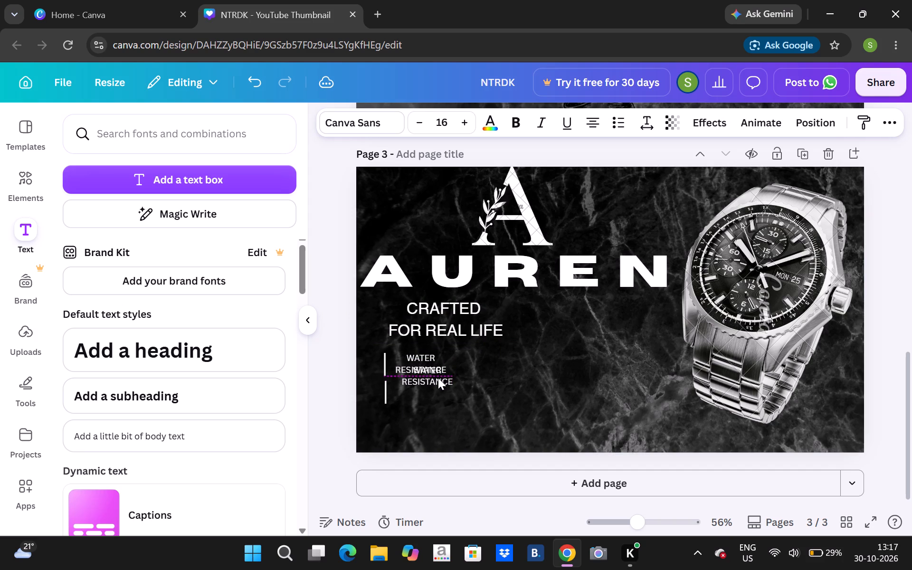
key(Down)
key(Down)
key(Down)
key(Down)
key(Down)
key(Down)
key(Down)
key(Down)
key(Down)
key(Down)
key(Down)
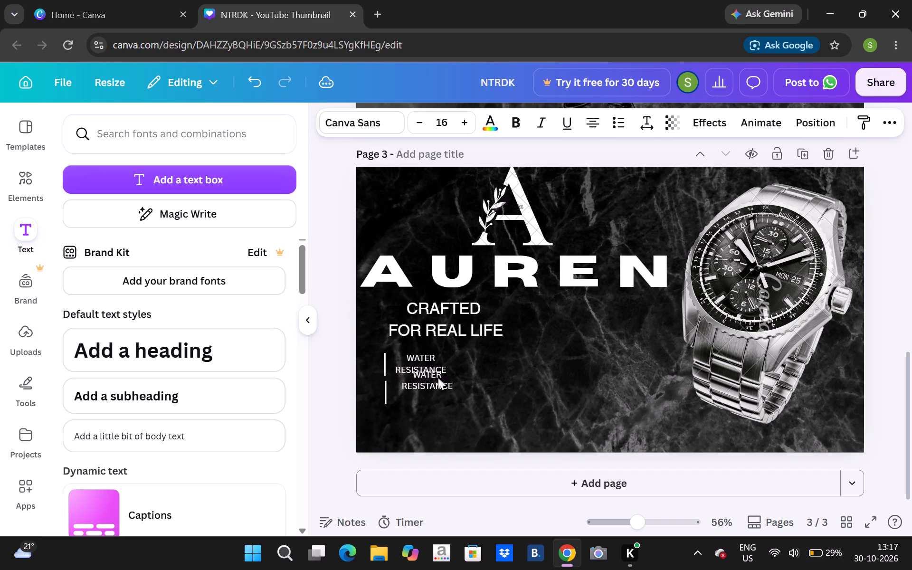
key(Down)
key(Down)
key(Down)
key(Down)
key(Down)
key(Down)
key(Down)
key(Down)
key(Down)
key(Down)
key(Down)
key(Down)
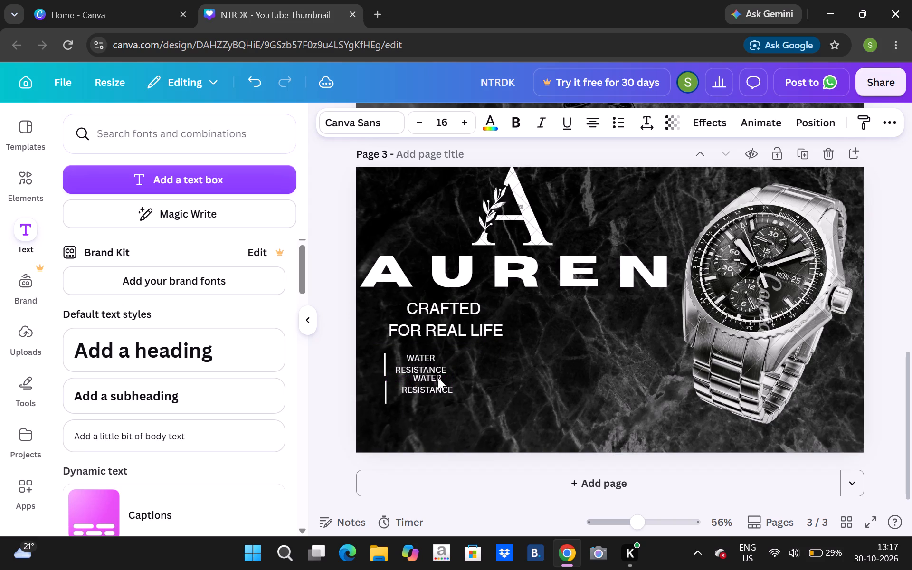
key(Down)
key(Down)
key(Down)
key(Down)
key(Down)
key(Down)
key(Down)
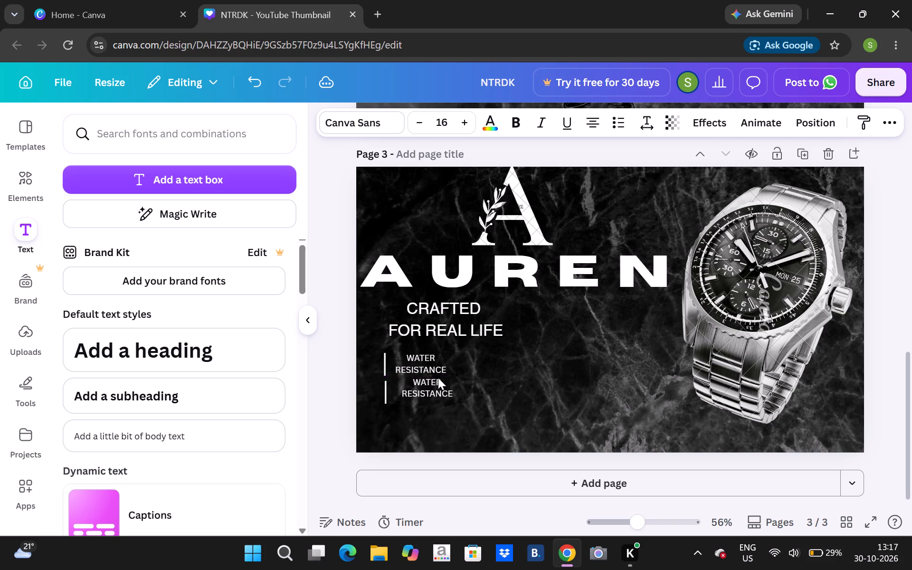
key(Down)
key(Down)
key(Down)
key(Down)
key(Down)
key(Down)
key(Down)
Shift the copied WATER RESISTANCE text left until it lines up directly beneath the original text.
key(Left)
key(Left)
key(Left)
key(Left)
key(Left)
key(Left)
key(Left)
key(Left)
key(Left)
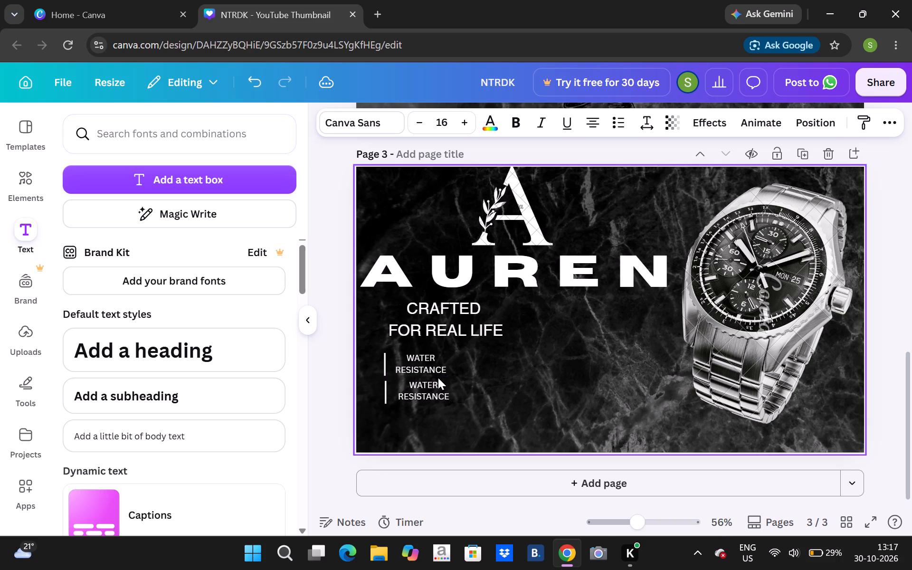
key(Left)
key(Left)
key(Left)
key(Left)
key(Left)
key(Left)
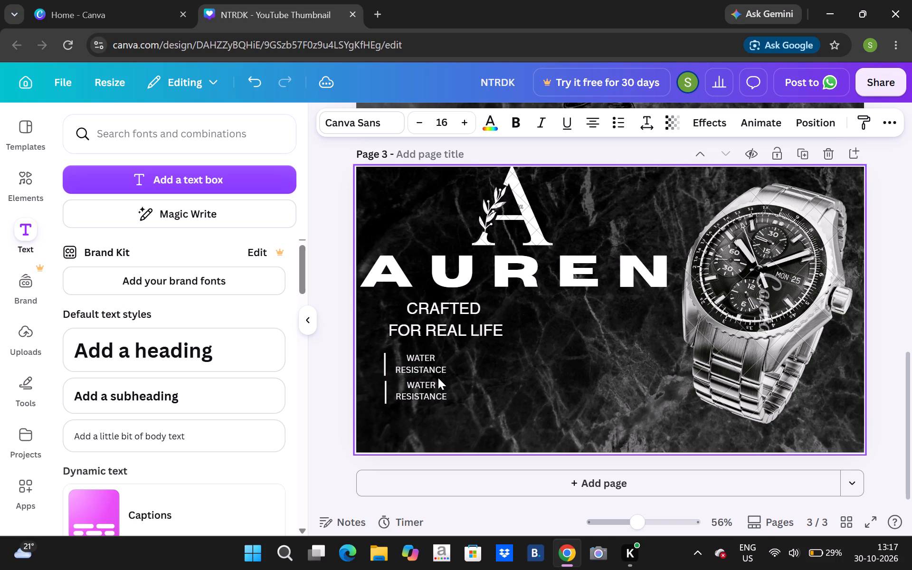
Replace the copied label's text with TIMELESS LOOKS on two lines, leaving a blank line above it.
click(433, 392)
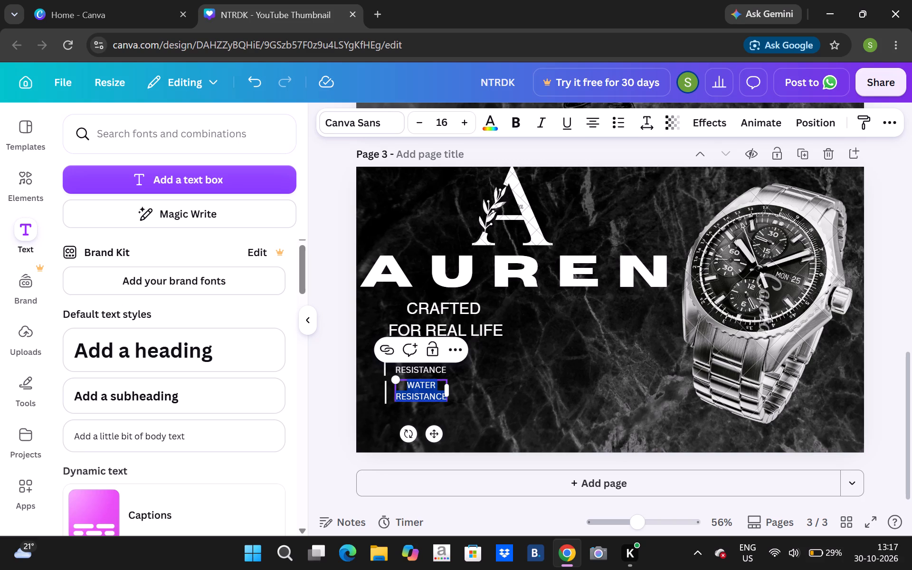
key(Return)
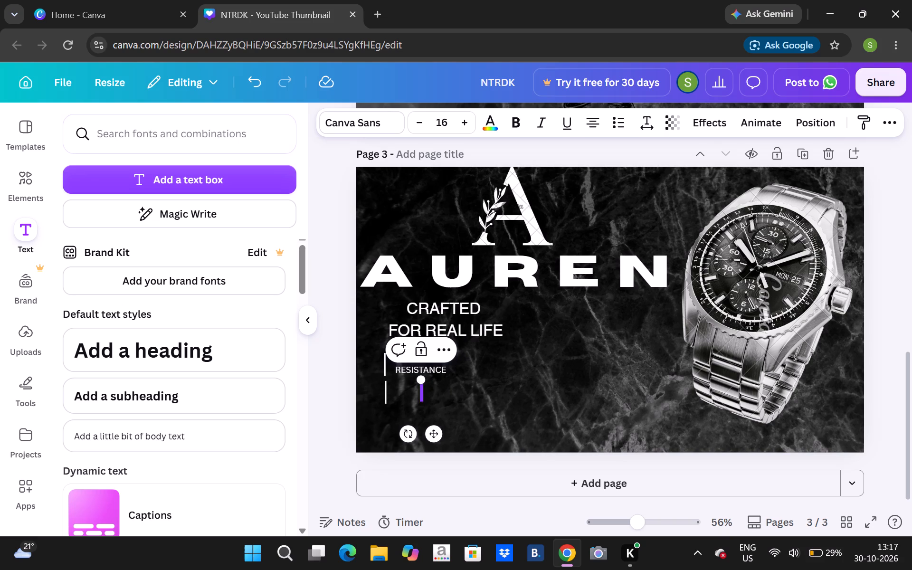
key(t)
text(IM)
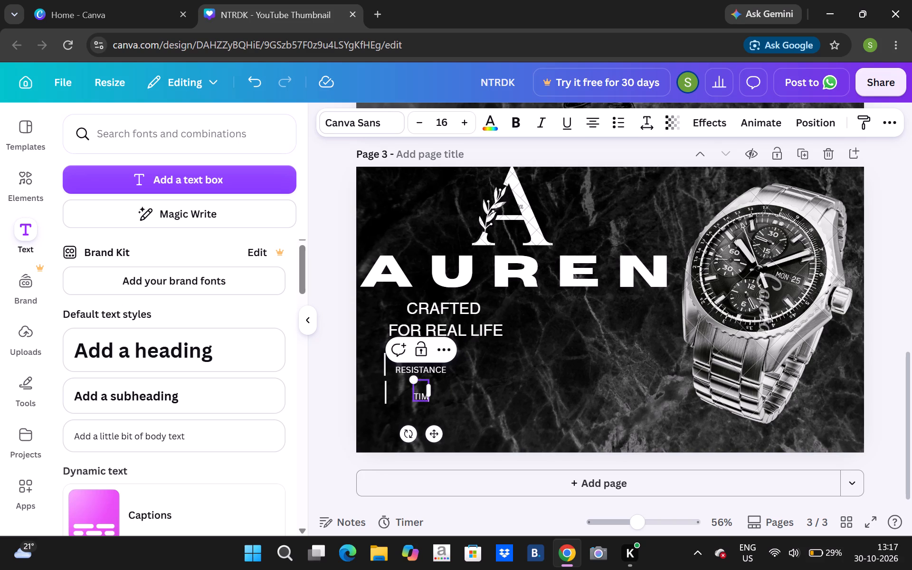
text(ELESS)
key(Return)
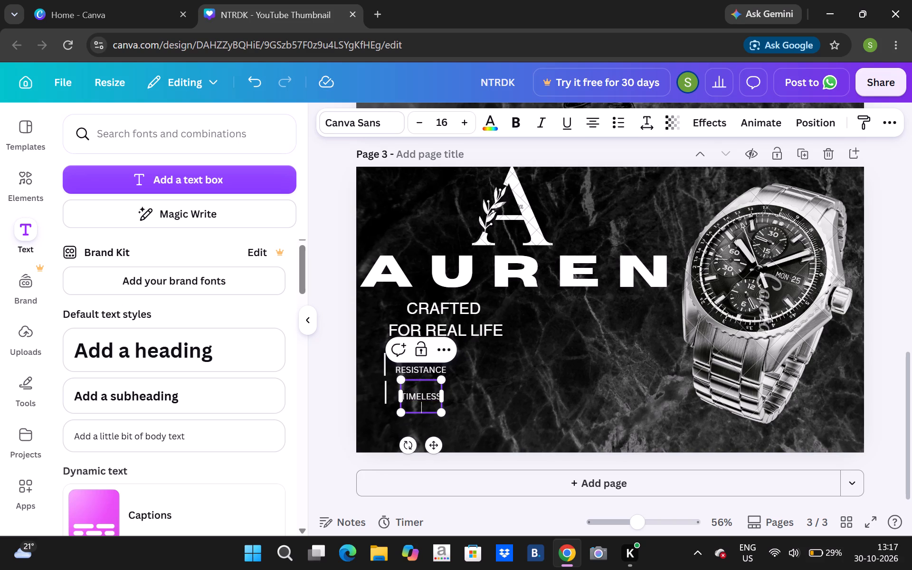
text(LOOKS)
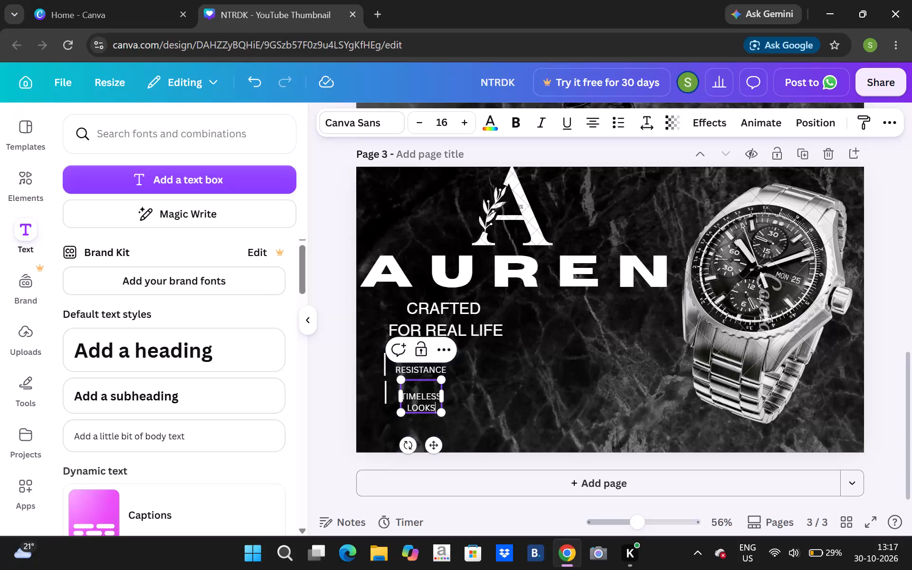
click(465, 399)
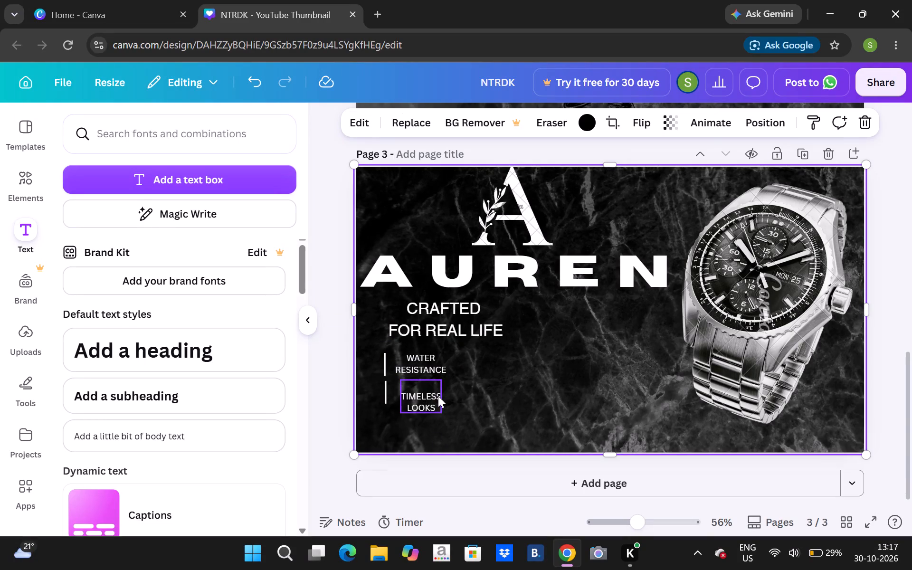
Nudge the TIMELESS LOOKS text up until it is level with the second vertical accent line.
key(Up)
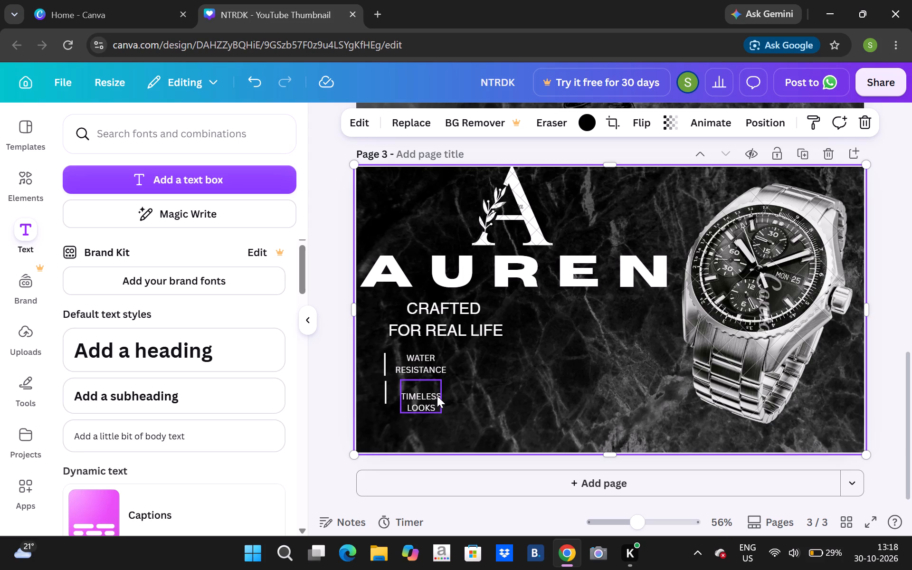
click(437, 396)
key(Up)
key(Up)
key(Up)
key(Up)
key(Up)
key(Up)
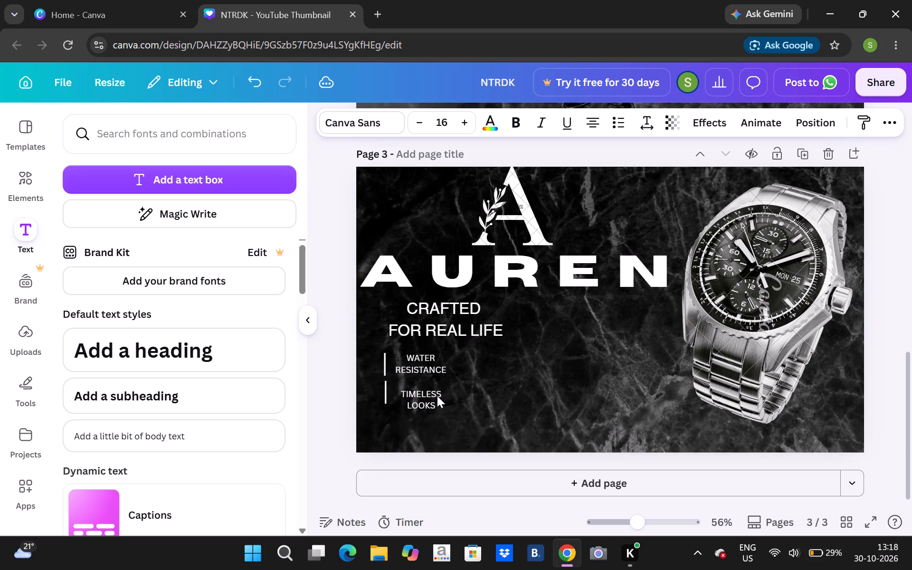
key(Up)
key(Up)
key(Up)
key(Up)
key(Up)
key(Up)
key(Up)
key(Up)
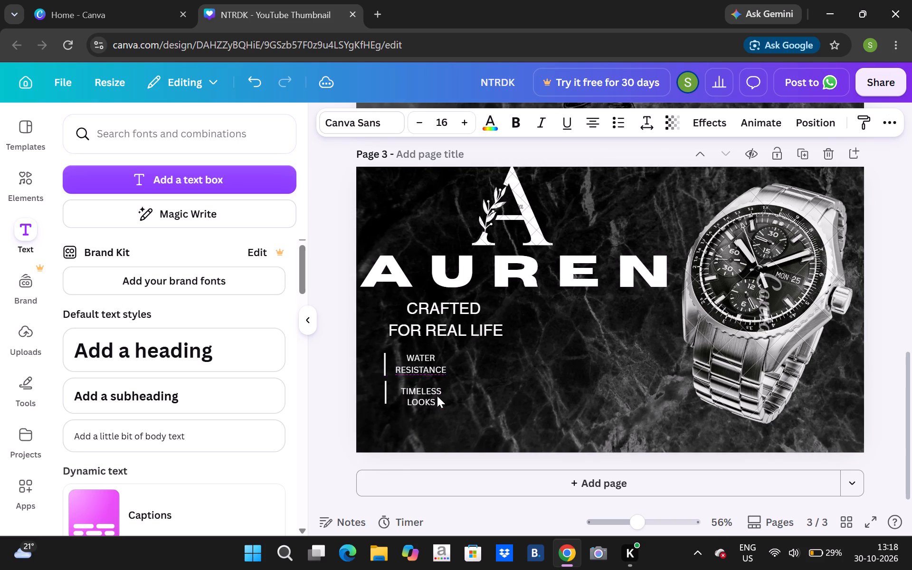
key(Up)
key(Up)
key(Up)
key(Up)
key(Up)
Nudge the TIMELESS LOOKS text slightly left, closer to the second vertical accent line.
key(Left)
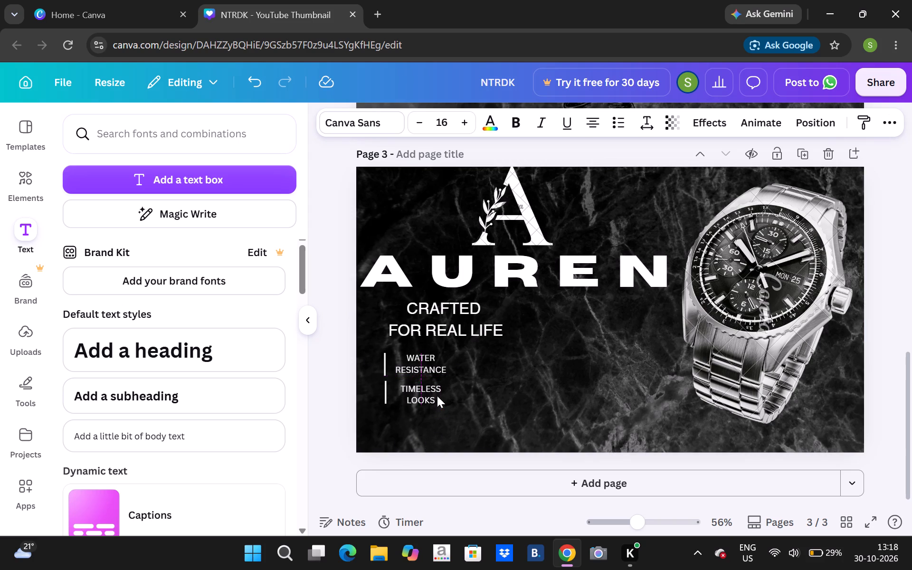
key(Left)
key(Left)
key(Left)
key(Left)
key(Left)
key(Left)
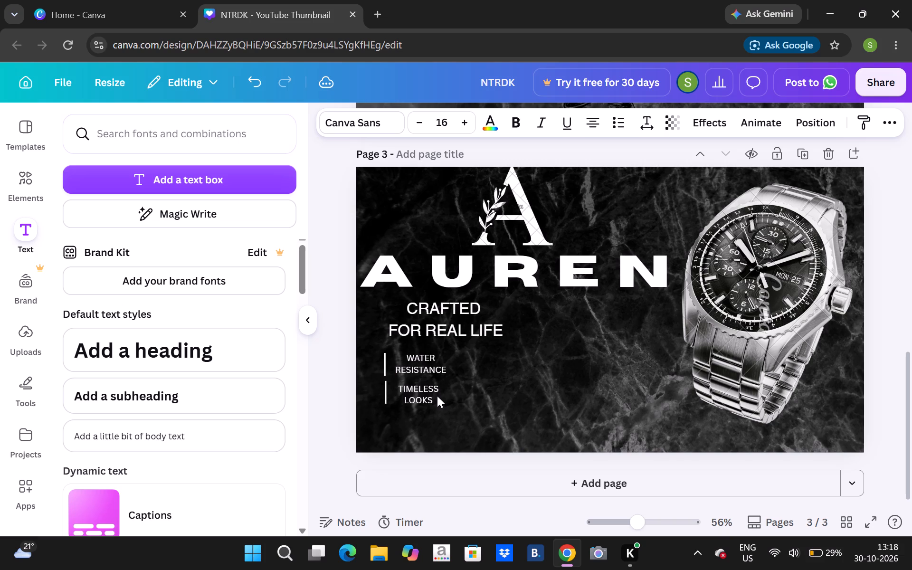
click(498, 382)
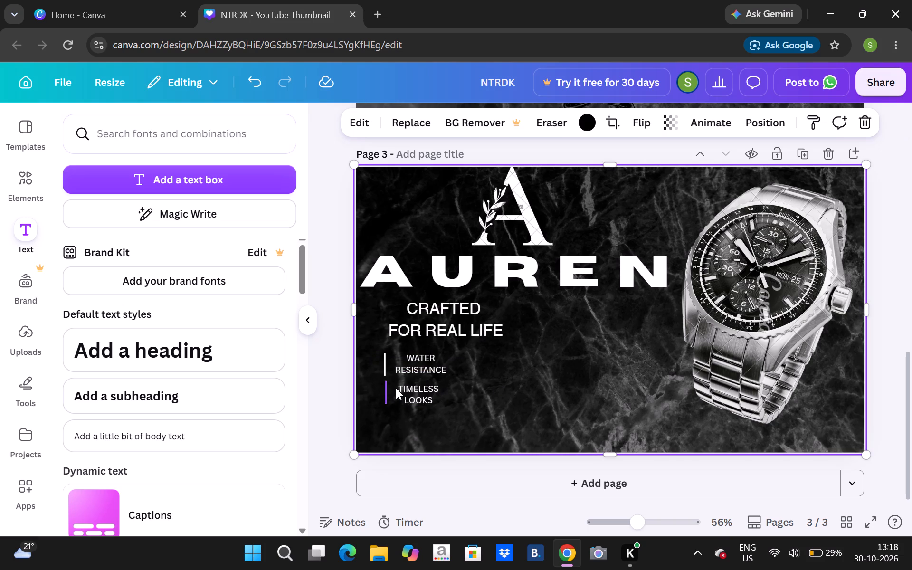
Duplicate the second vertical accent line beside the TIMELESS LOOKS text.
click(384, 399)
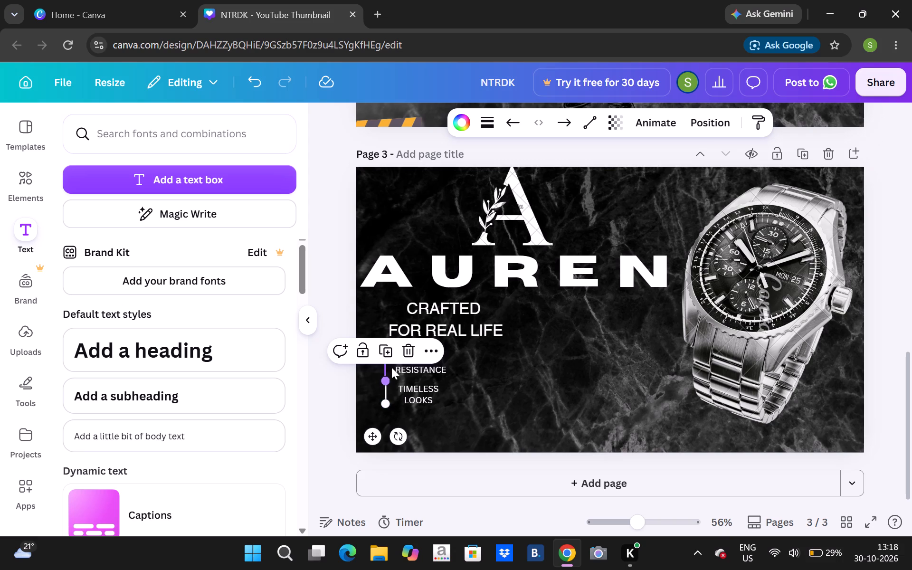
click(387, 347)
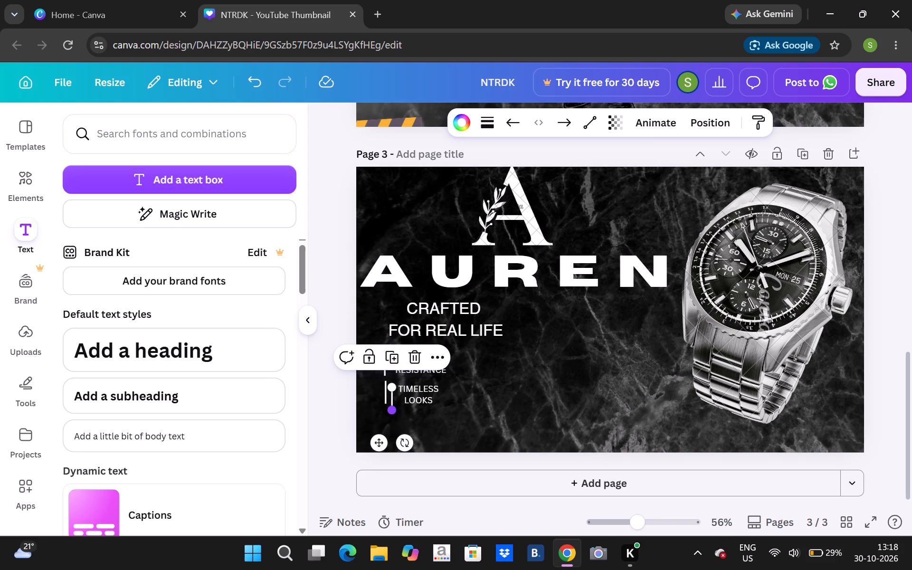
Move the copied accent line down until it sits below the TIMELESS LOOKS label with a small gap.
click(389, 393)
key(Down)
key(Down)
key(Down)
key(Down)
key(Down)
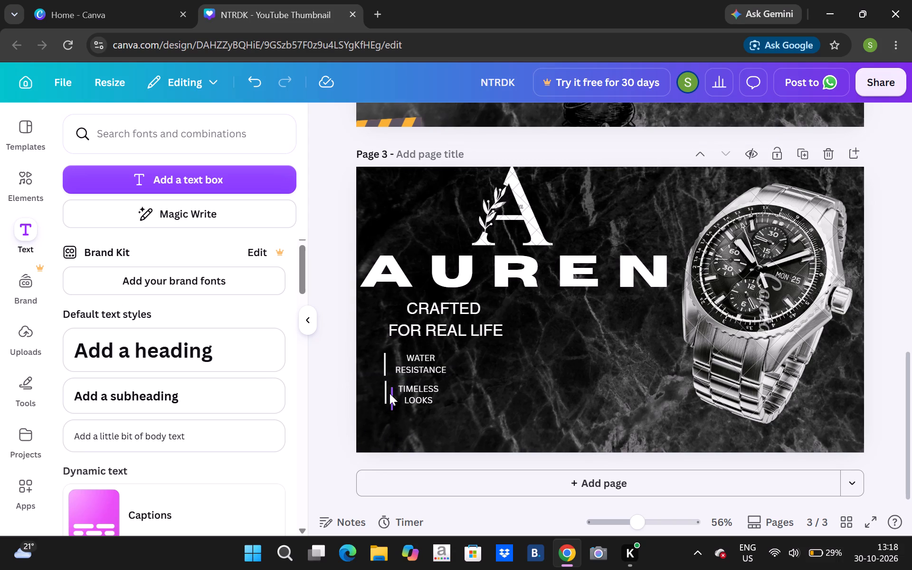
key(Down)
key(Down)
key(Down)
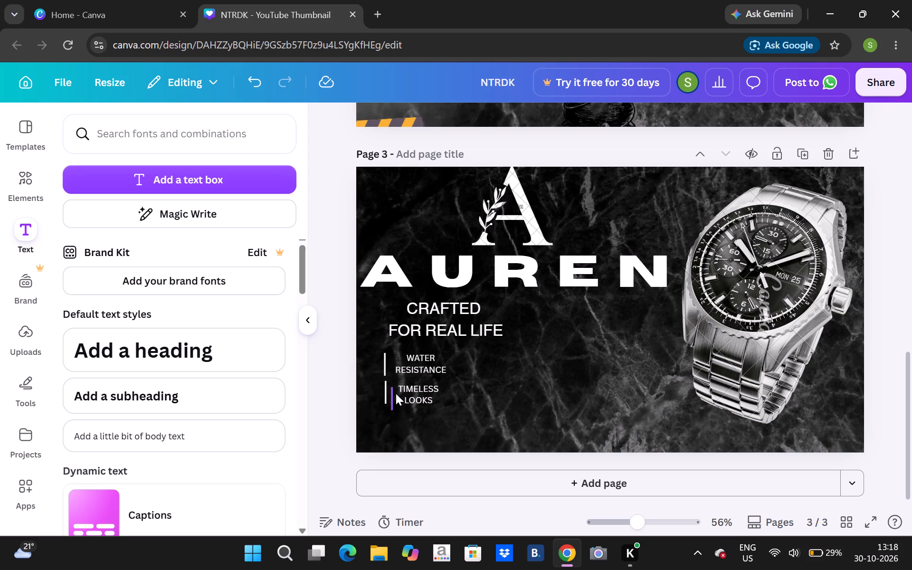
click(392, 396)
key(Down)
key(Down)
key(Down)
key(Down)
key(Down)
key(Down)
key(Down)
key(Down)
key(Down)
key(Down)
key(Down)
key(Down)
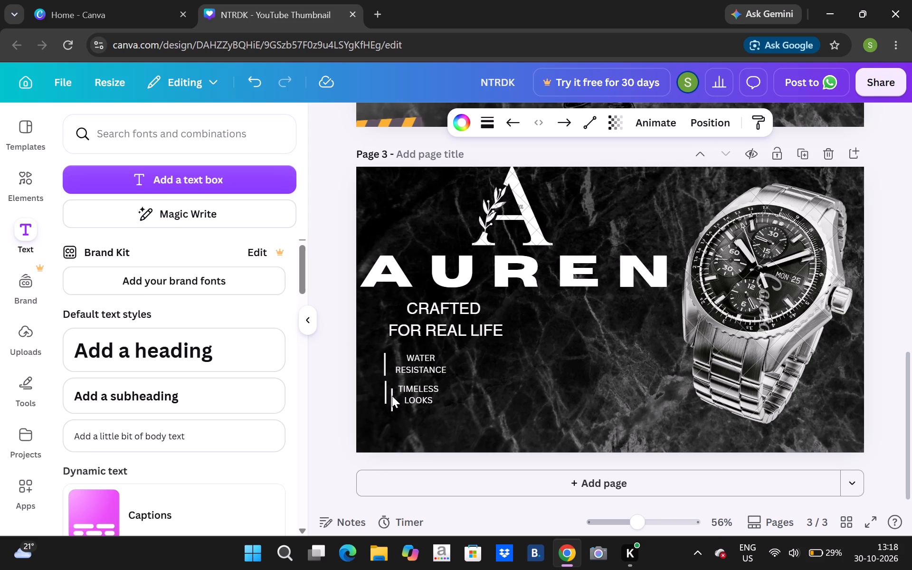
key(Down)
key(Down)
key(Down)
key(Down)
key(Down)
key(Down)
key(Down)
key(Down)
key(Down)
key(Down)
key(Down)
key(Down)
key(Down)
key(Down)
key(Down)
key(Down)
key(Down)
key(Down)
key(Down)
key(Down)
key(Down)
key(Down)
key(Down)
key(Down)
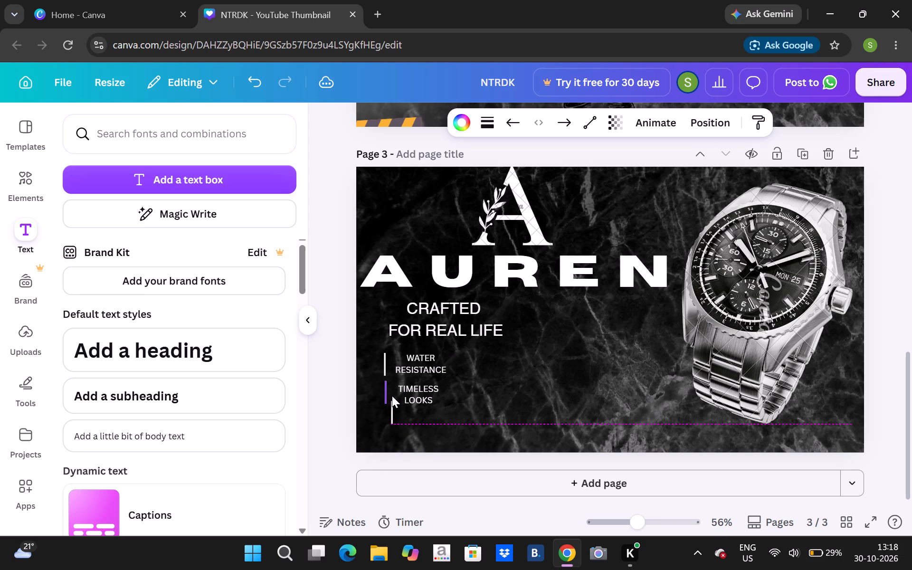
key(Down)
key(Down)
key(Down)
key(Down)
key(Down)
key(Down)
key(Down)
key(Down)
key(Down)
key(Down)
key(Down)
key(Down)
key(Down)
key(Down)
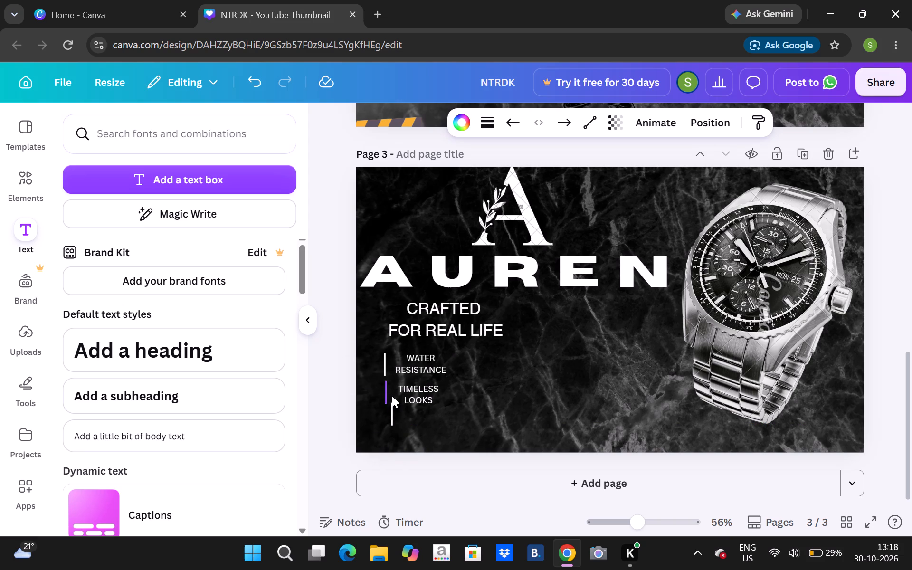
key(Down)
key(Down)
key(Down)
key(Down)
key(Down)
key(Down)
key(Down)
key(Down)
key(Down)
key(Down)
key(Down)
key(Down)
key(Down)
key(Down)
key(Down)
key(Down)
key(Down)
Shift the copied accent line left into line beneath the other two, and nudge it up slightly.
key(Left)
key(Left)
key(Left)
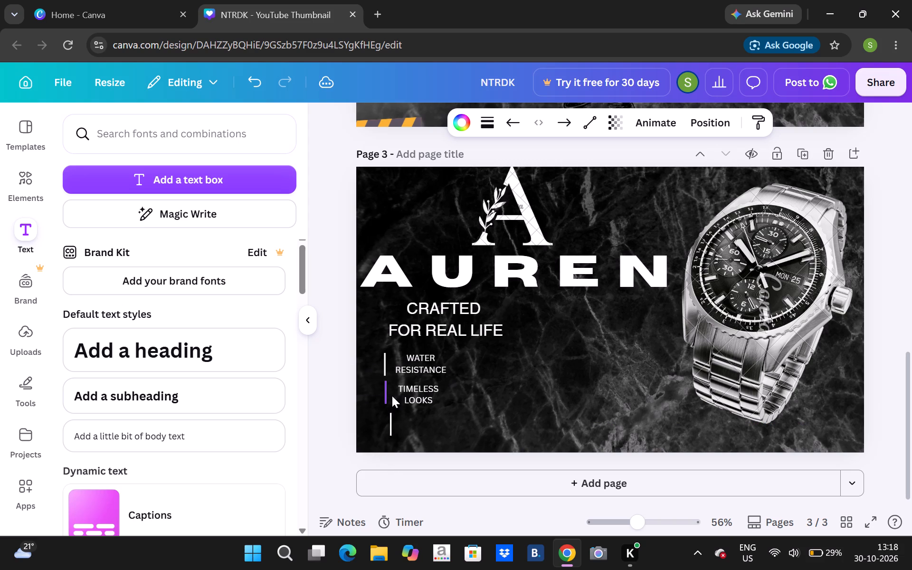
key(Left)
key(Left)
key(Left)
key(Left)
key(Left)
key(Left)
key(Left)
key(Left)
key(Left)
key(Left)
key(Left)
key(Left)
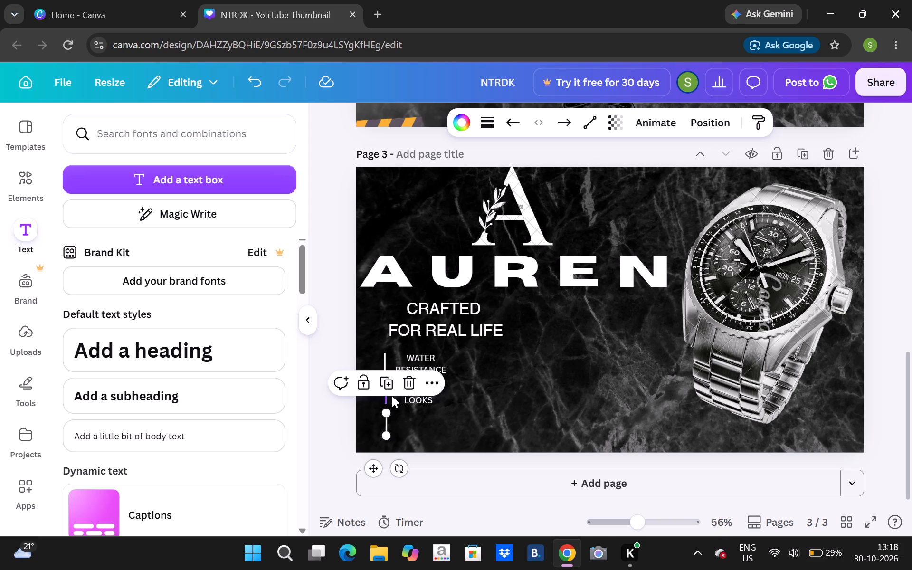
key(Right)
key(Up)
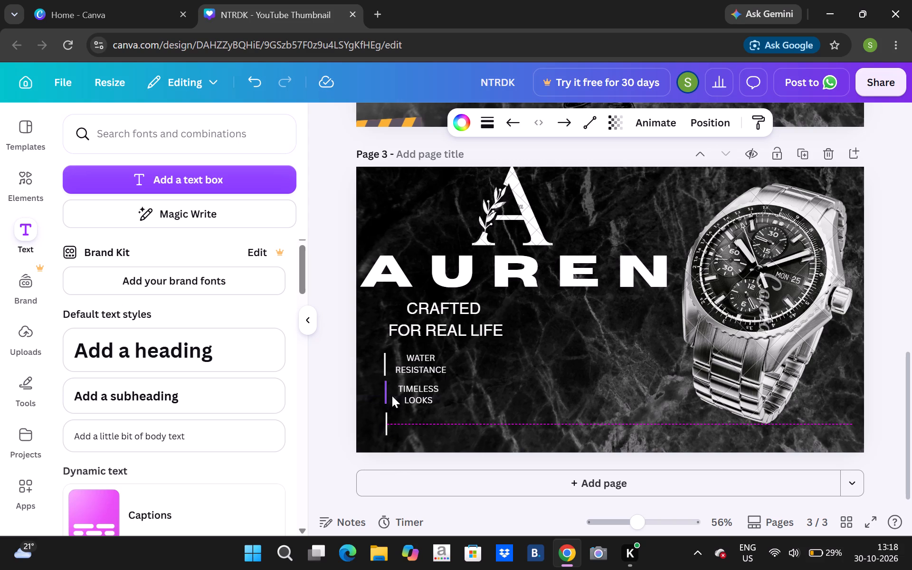
key(Up)
key(Up)
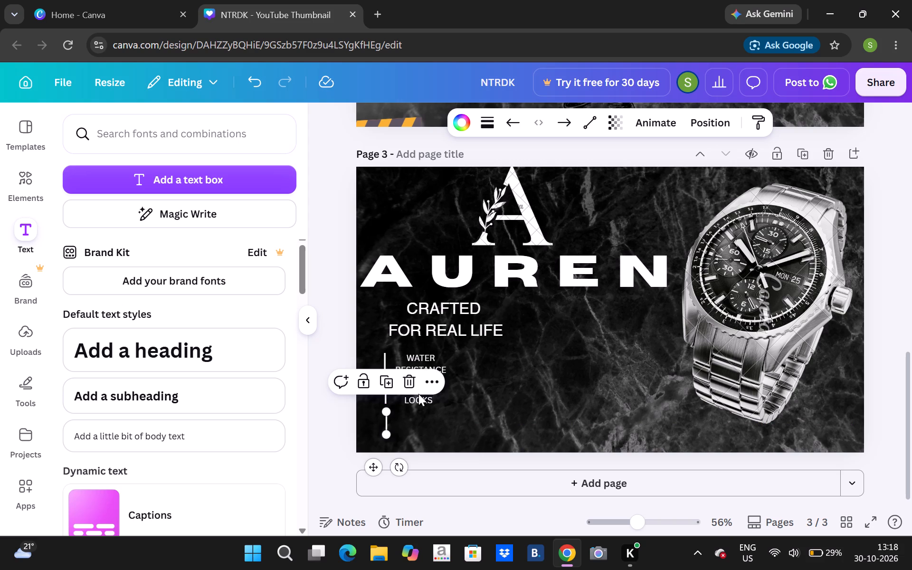
Duplicate the TIMELESS LOOKS text and place the copy beside the third vertical accent line.
click(421, 402)
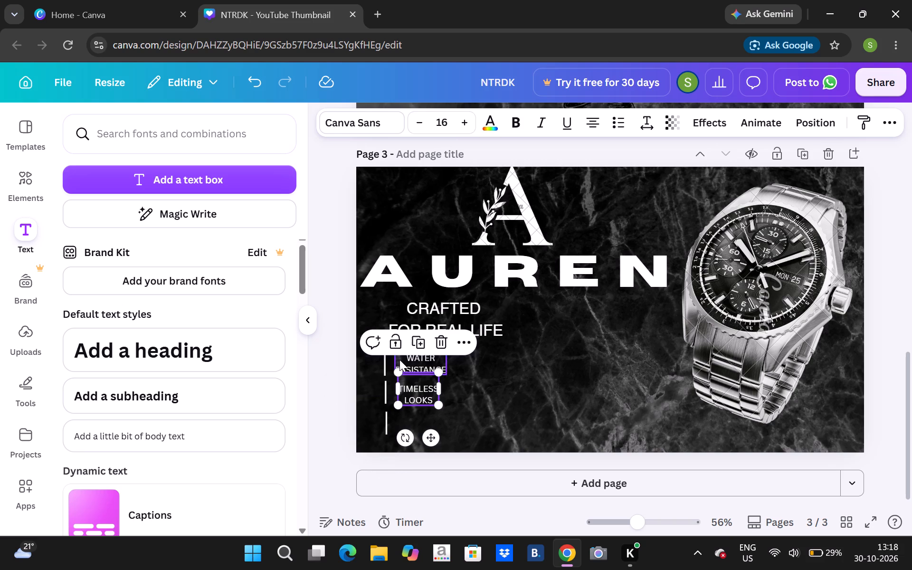
click(424, 337)
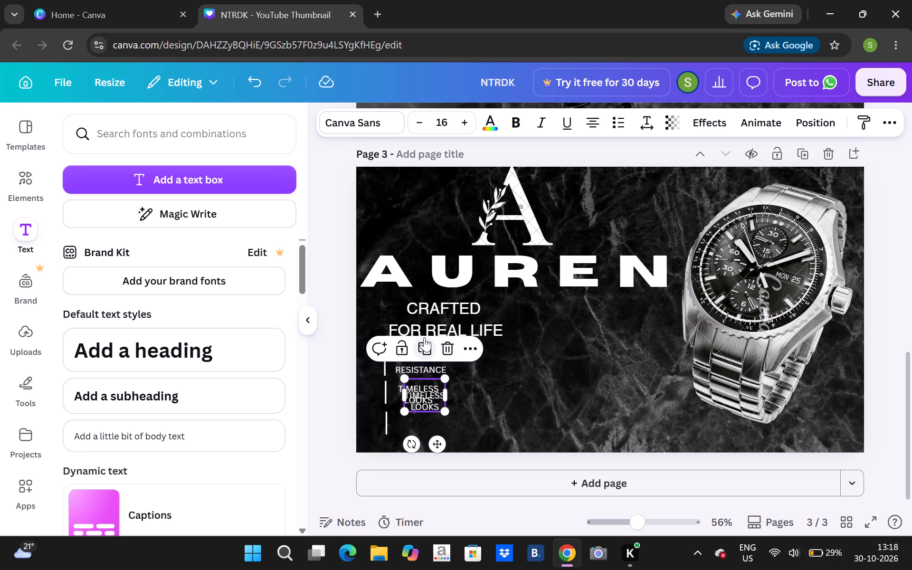
key(Down)
drag(422, 409, 413, 435)
click(467, 425)
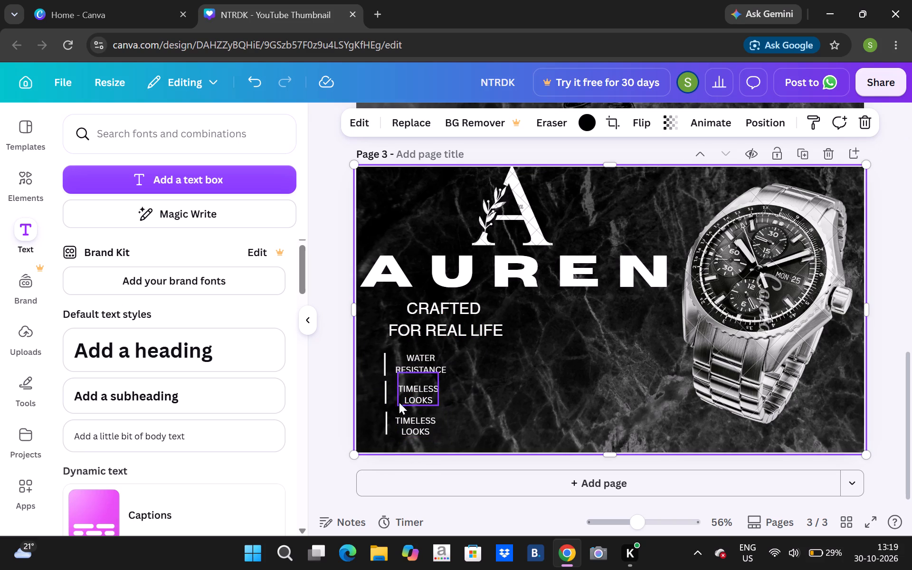
Replace the copied label's text with SCRATCH RESISTANCE on two lines.
double_click(406, 430)
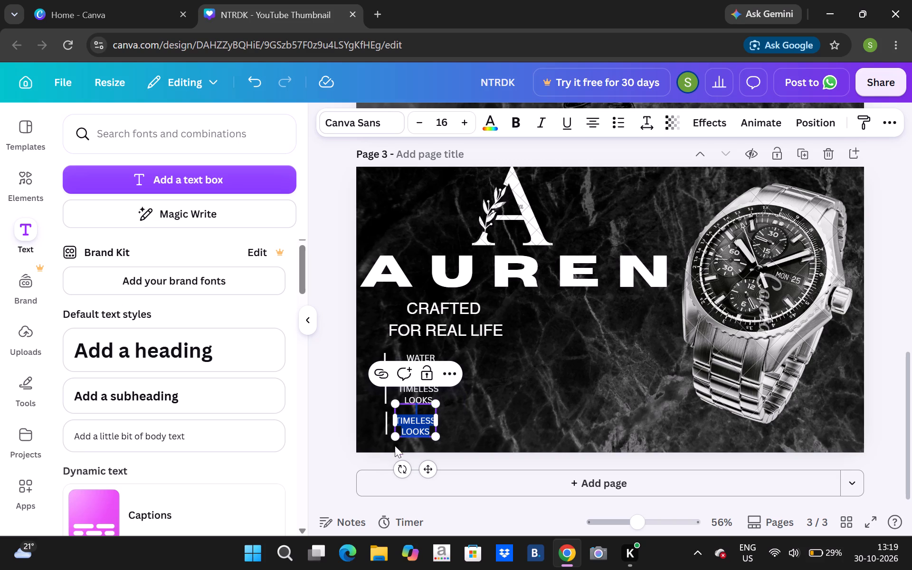
key(BackSpace)
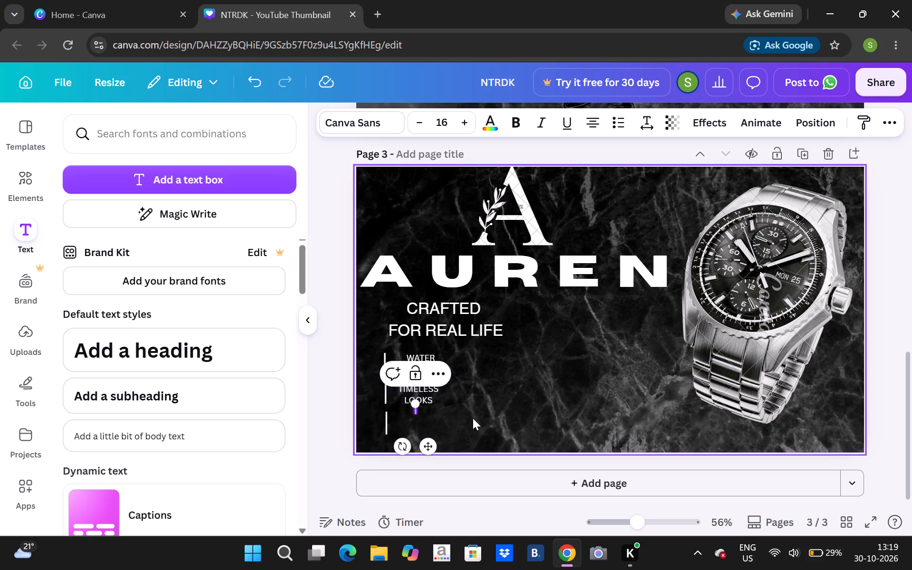
key(s)
text(CRA)
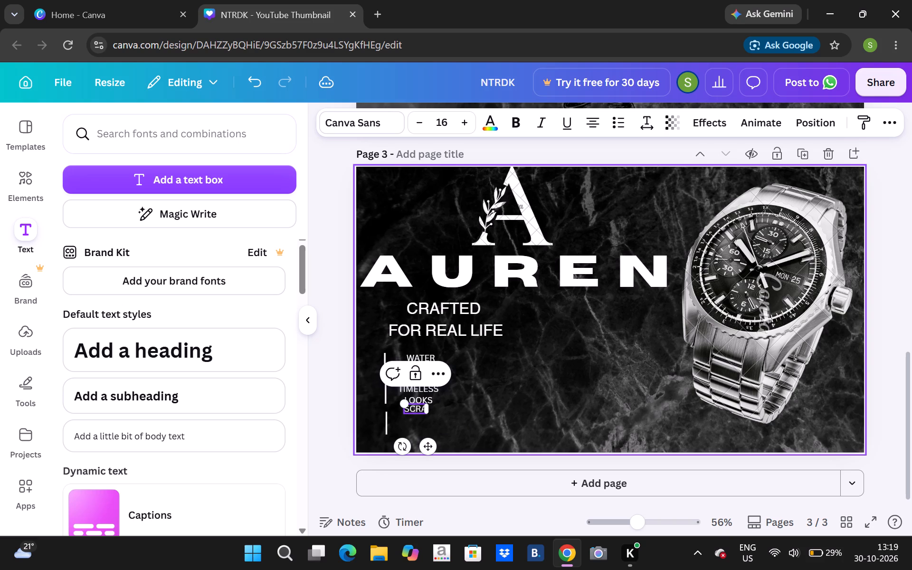
text(TCH)
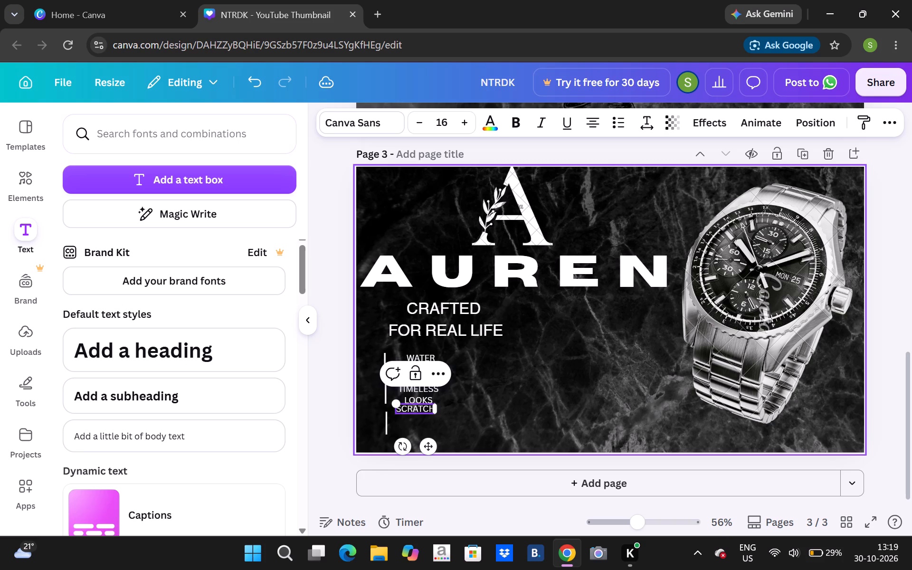
key(Return)
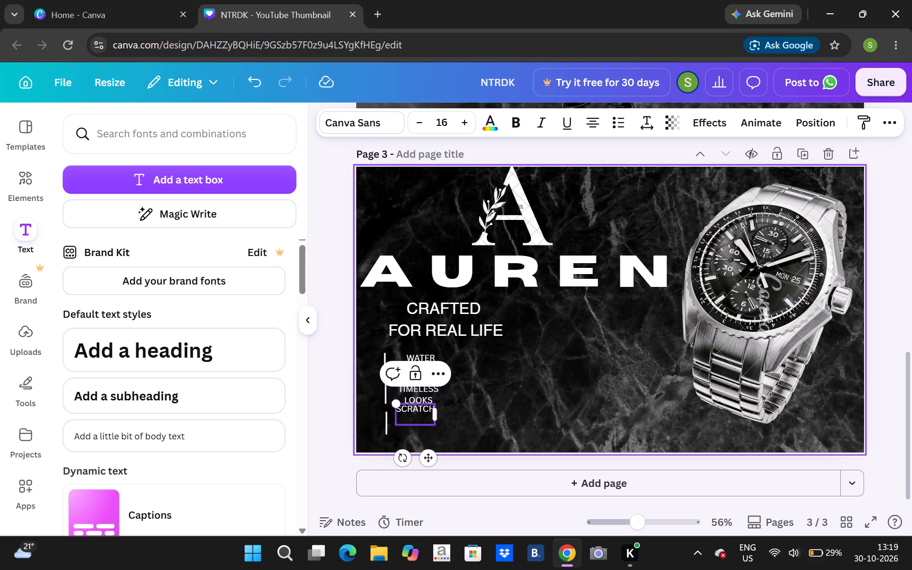
text(RESISTANCE)
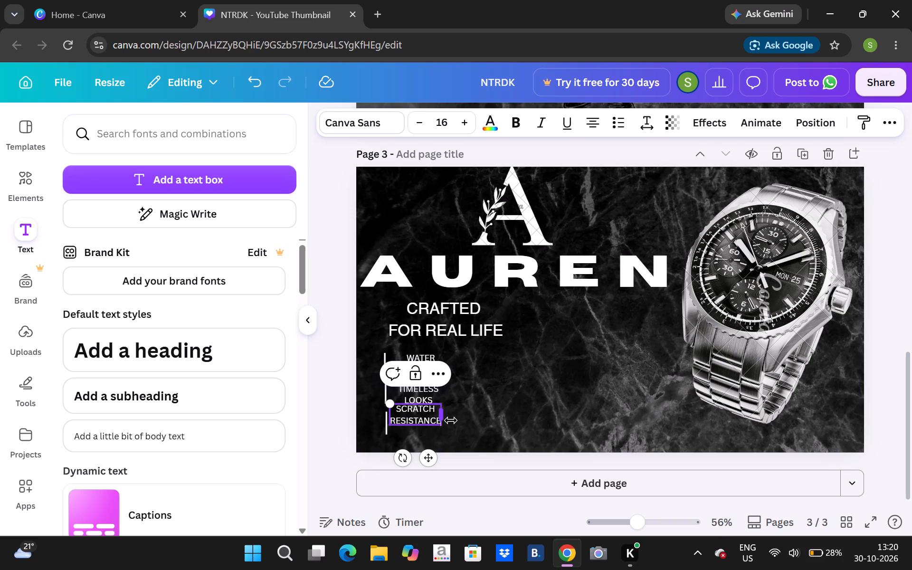
key(Down)
key(Down)
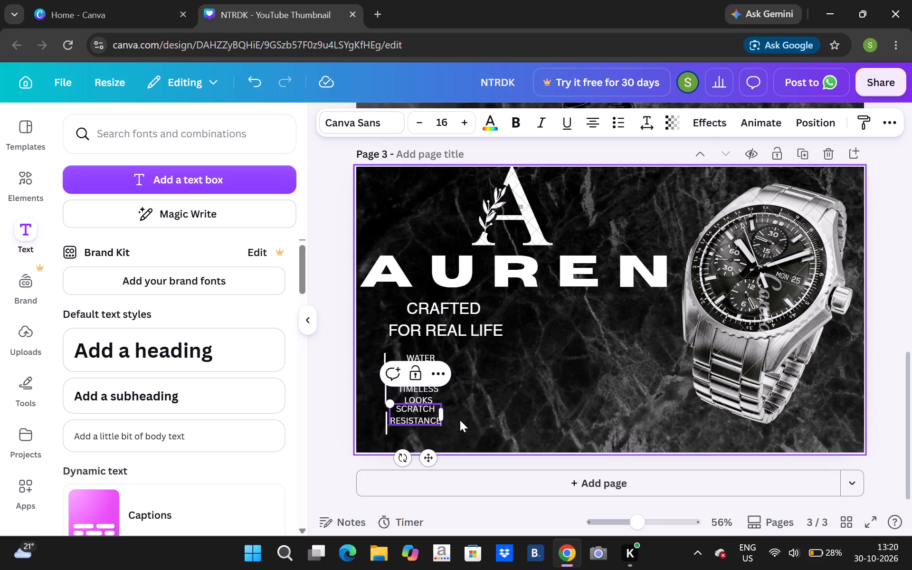
click(484, 394)
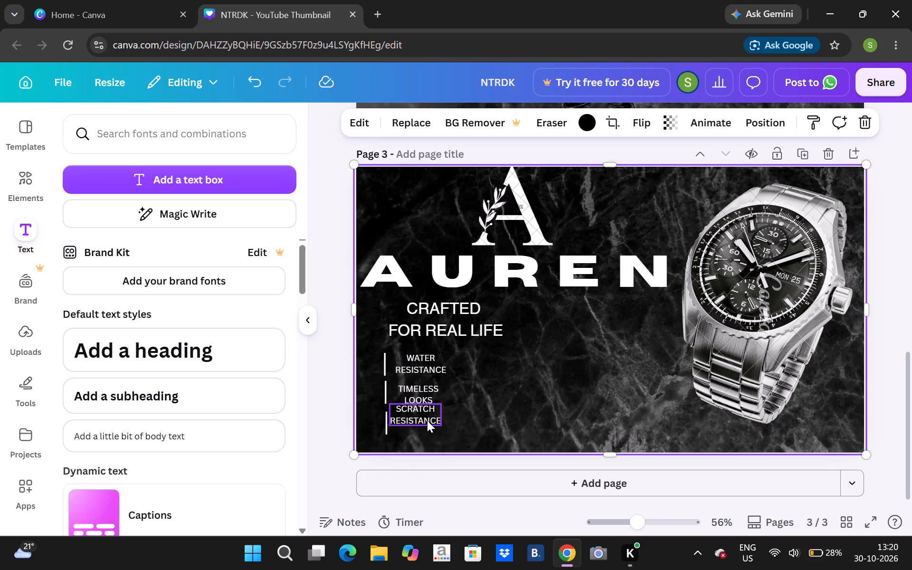
Nudge the SCRATCH RESISTANCE text down and slightly right until it is level with the third accent line and clear of it.
click(427, 420)
key(Down)
key(Up)
key(Down)
key(Down)
key(Down)
key(Down)
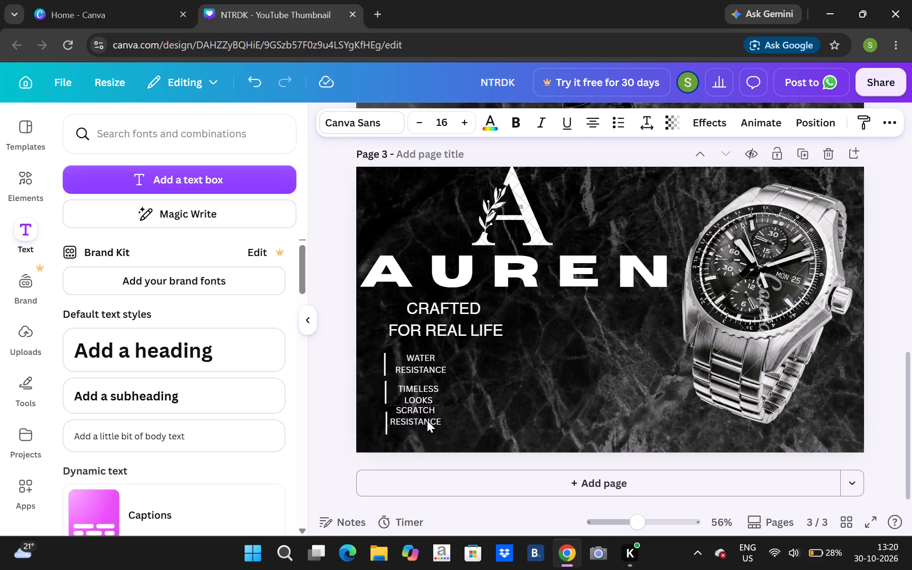
key(Down)
key(Down)
key(Down)
key(Down)
key(Down)
key(Down)
key(Right)
key(Right)
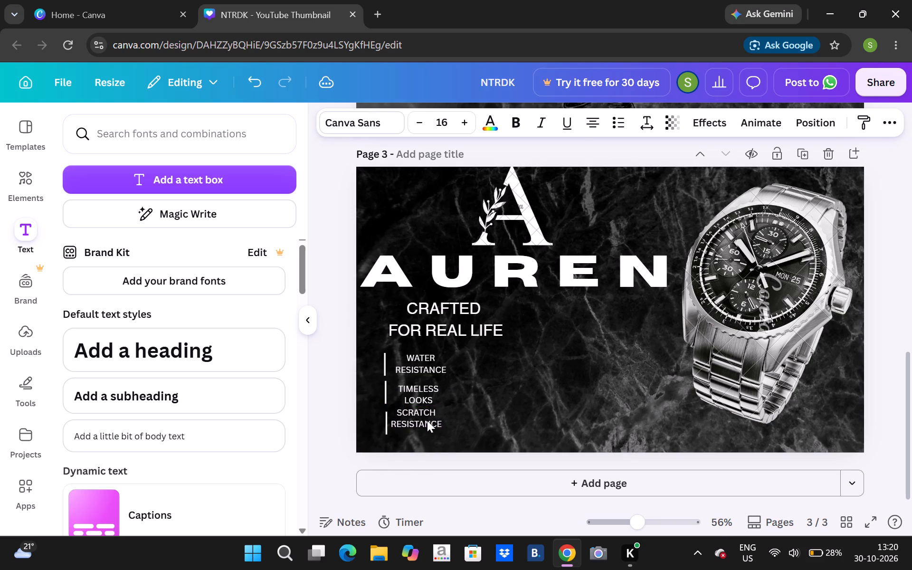
key(Right)
key(Right)
key(Right)
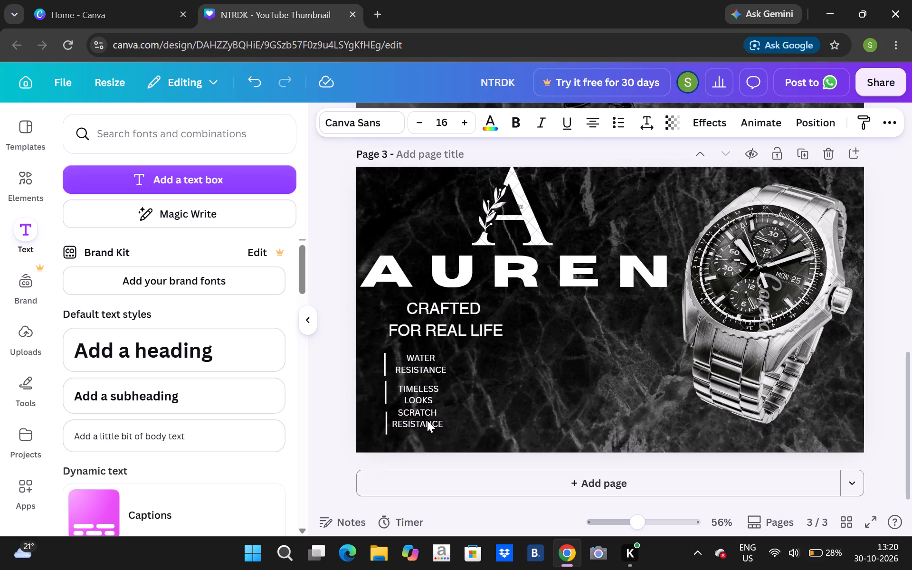
key(Down)
key(Down)
key(Down)
key(Down)
key(Down)
key(Down)
key(Down)
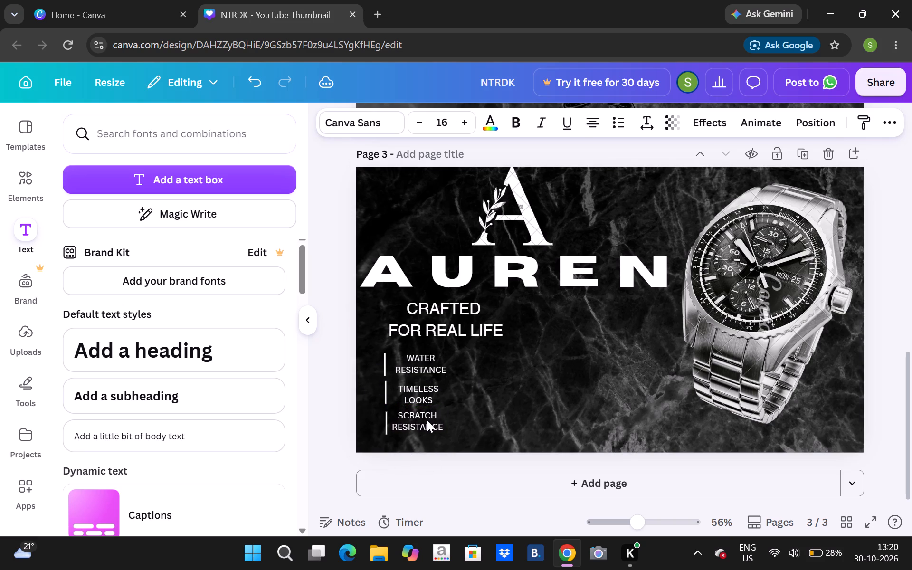
key(Down)
key(Down)
key(Down)
key(Down)
key(Down)
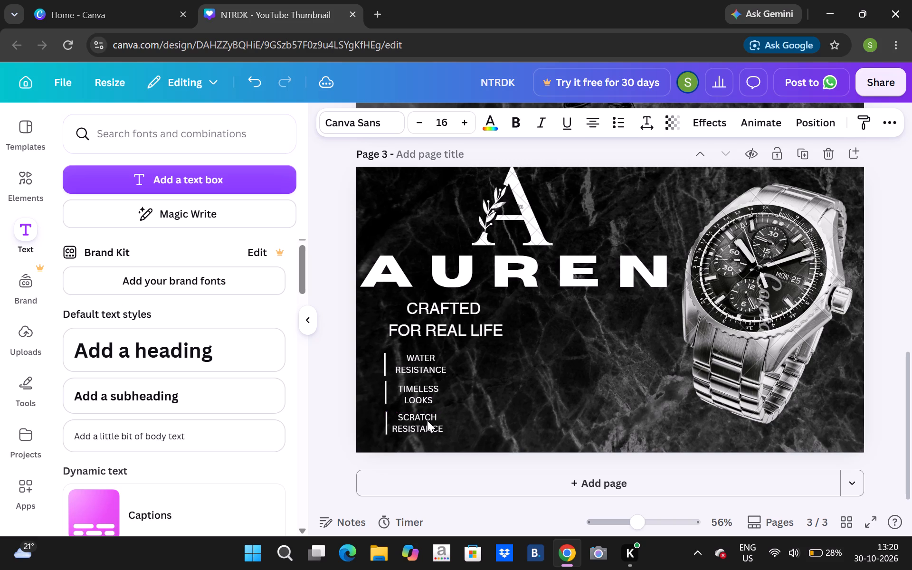
key(Right)
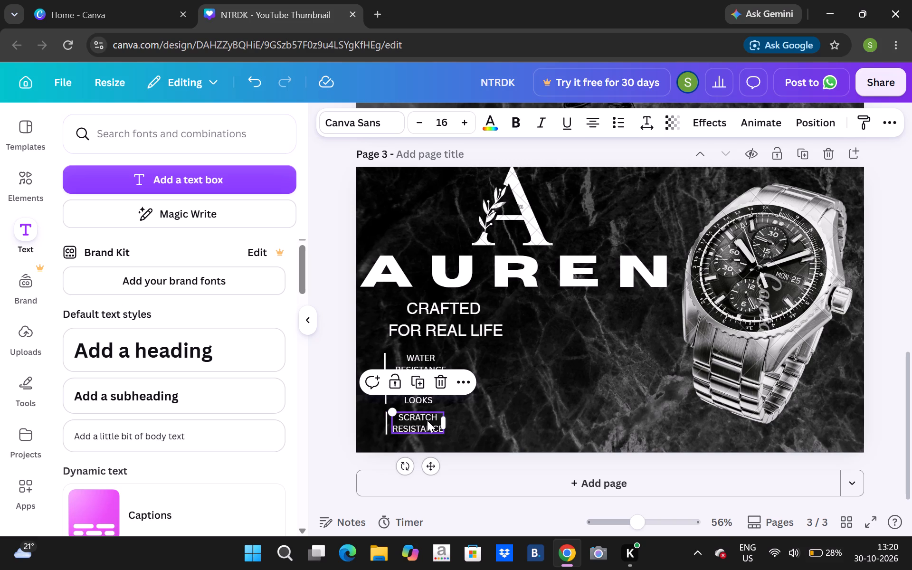
Nudge the SCRATCH RESISTANCE text slightly right and down to fine-tune its position beside the third accent line.
key(Right)
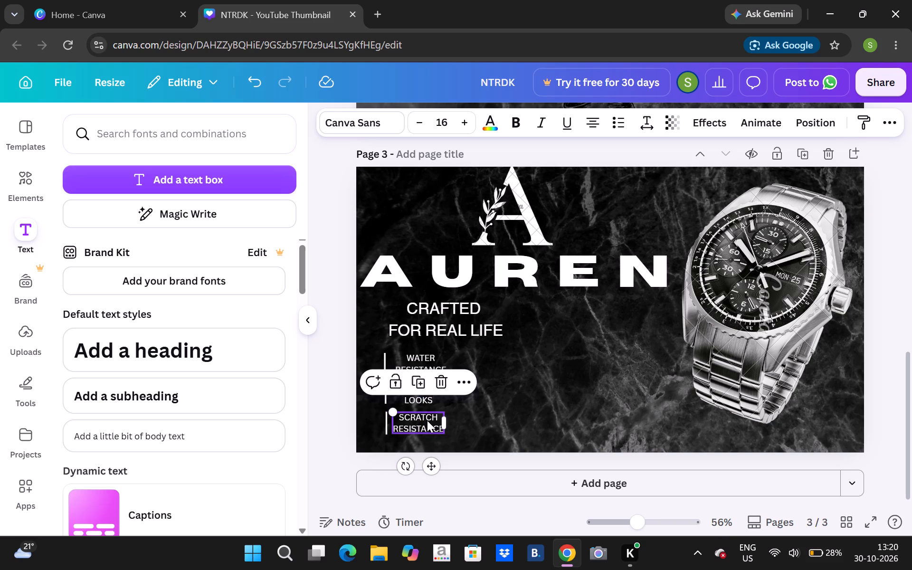
key(Up)
key(Right)
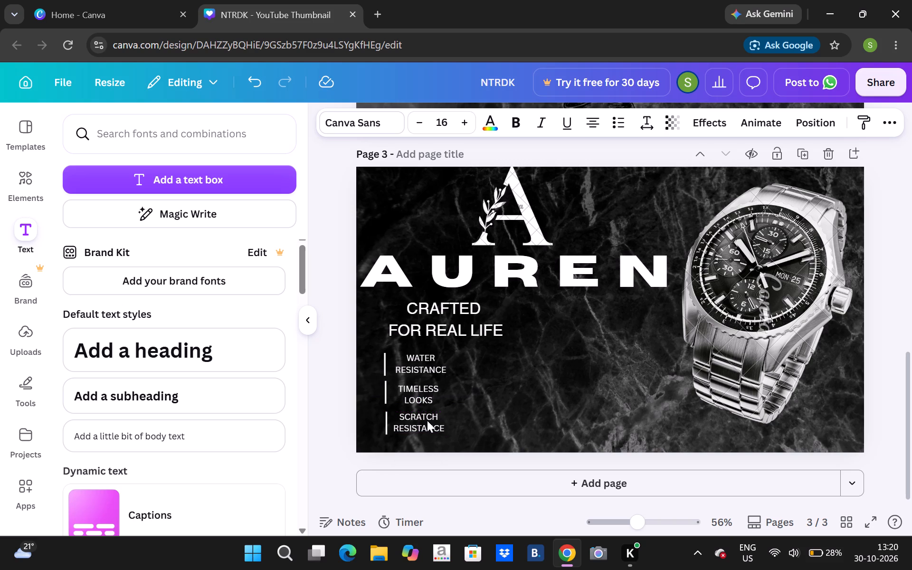
key(Right)
key(Down)
key(Down)
key(Down)
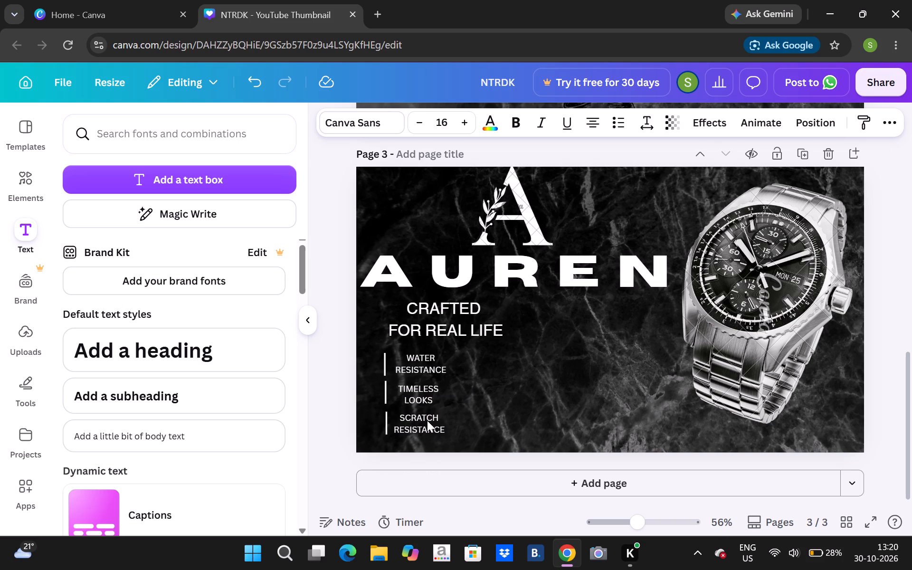
key(Down)
click(574, 335)
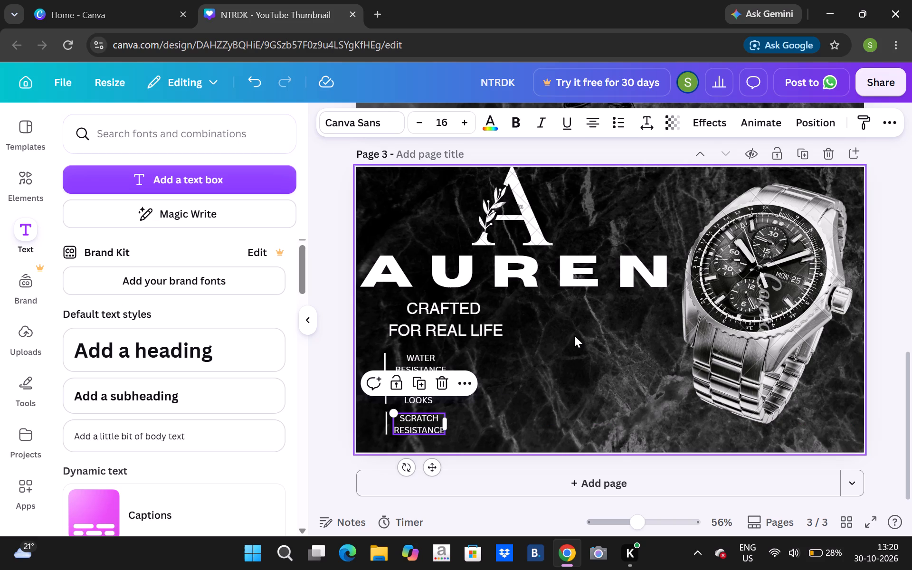
Enlarge the watch image slightly and shift it a little down and right on page 3.
click(727, 342)
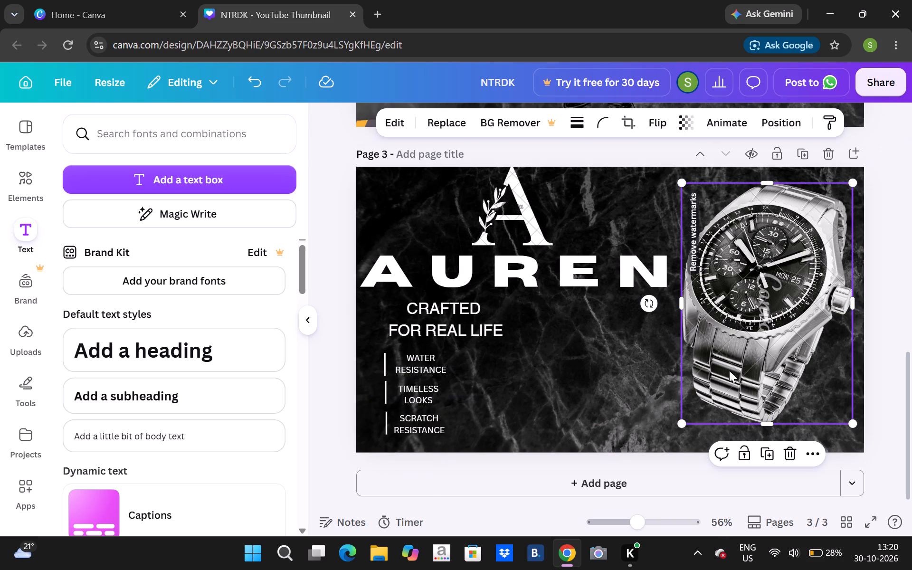
drag(682, 428, 694, 448)
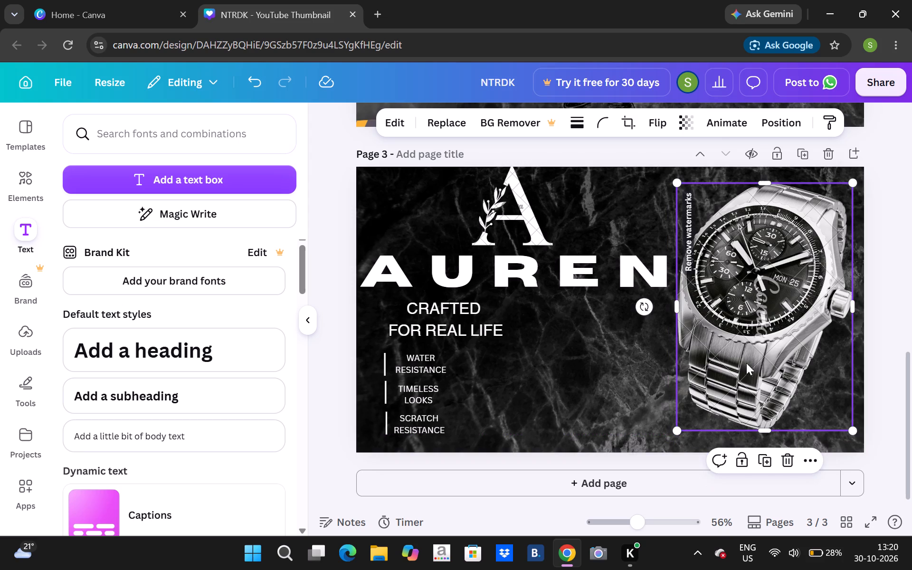
drag(745, 368, 753, 381)
click(636, 386)
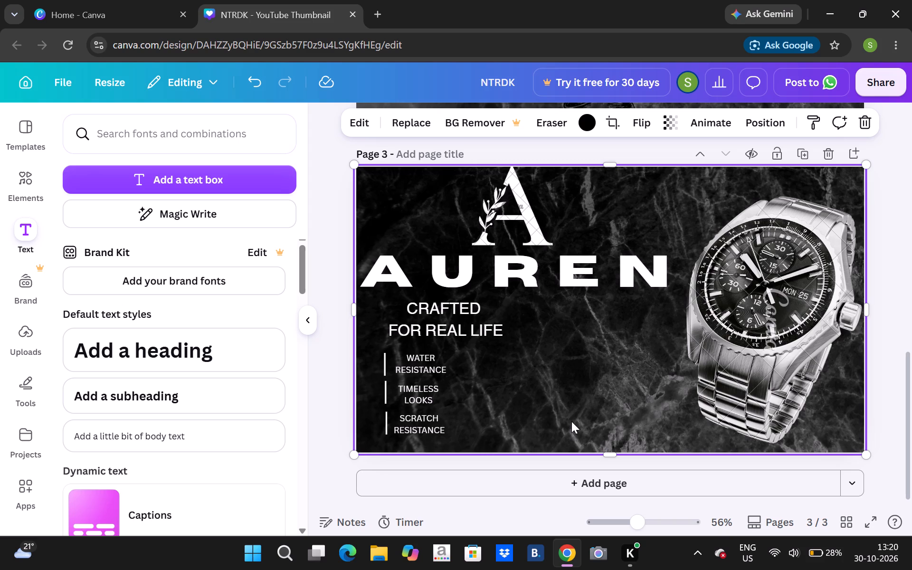
Search the elements library for water droplet and narrow the results to photos.
click(305, 224)
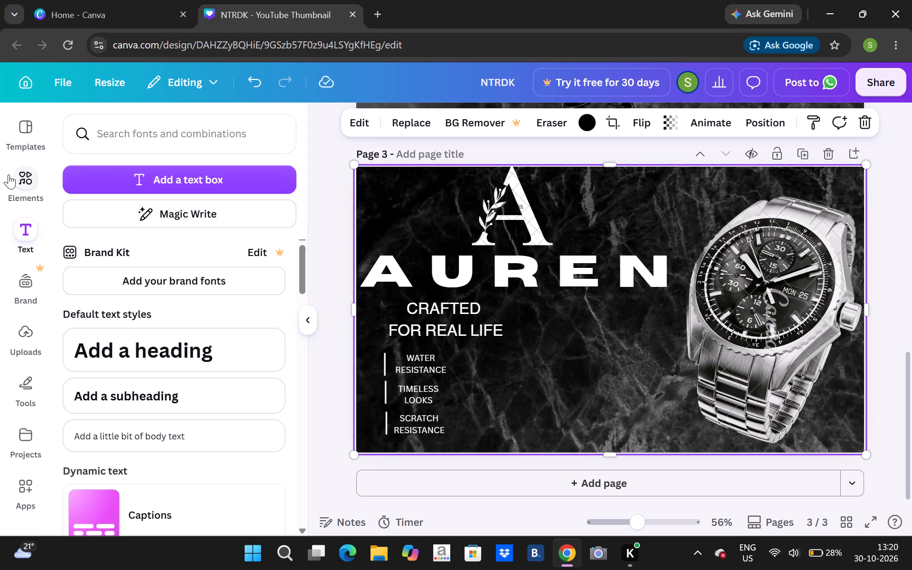
click(9, 174)
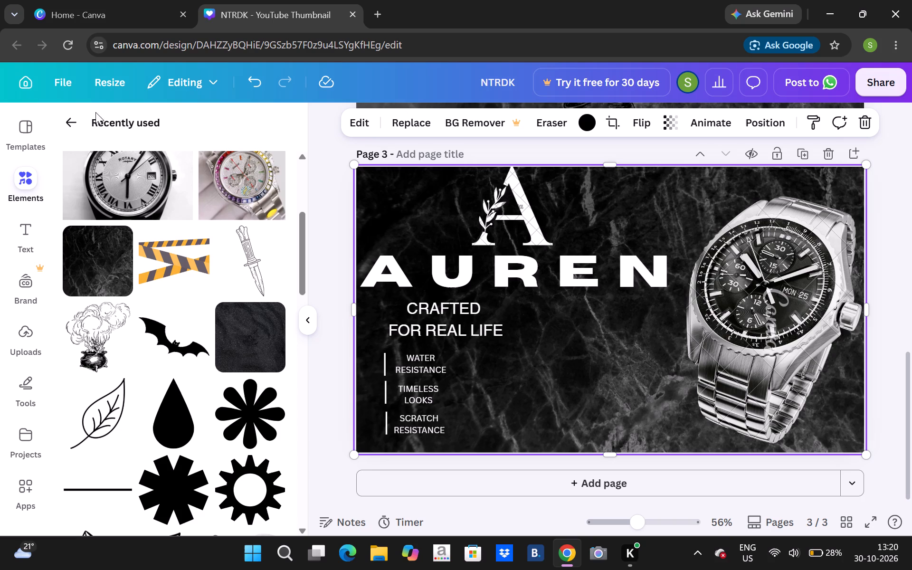
click(78, 117)
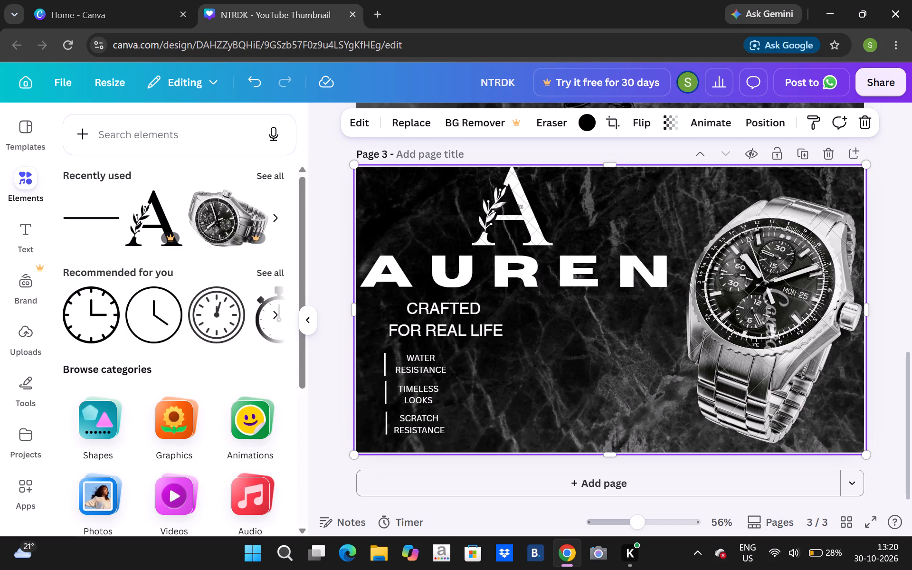
click(113, 128)
text(WATER D)
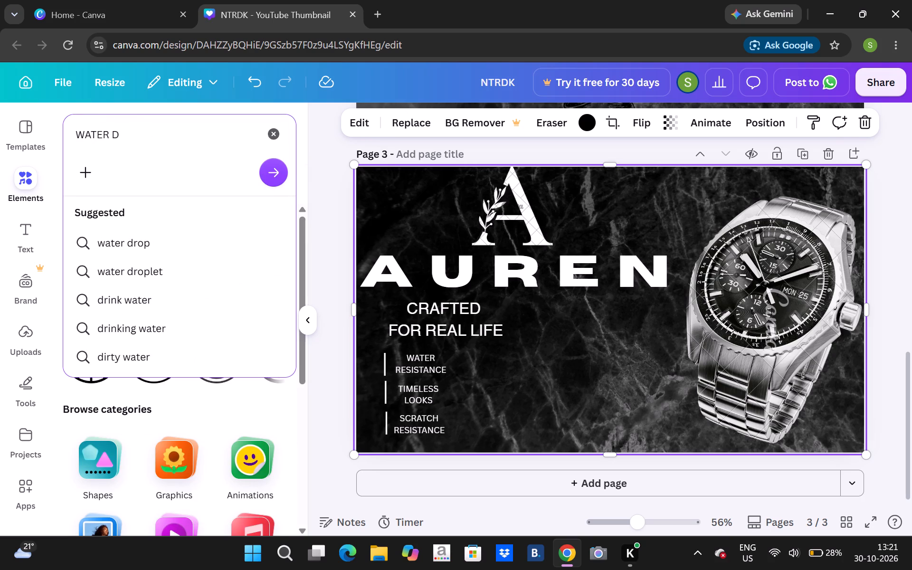
click(137, 262)
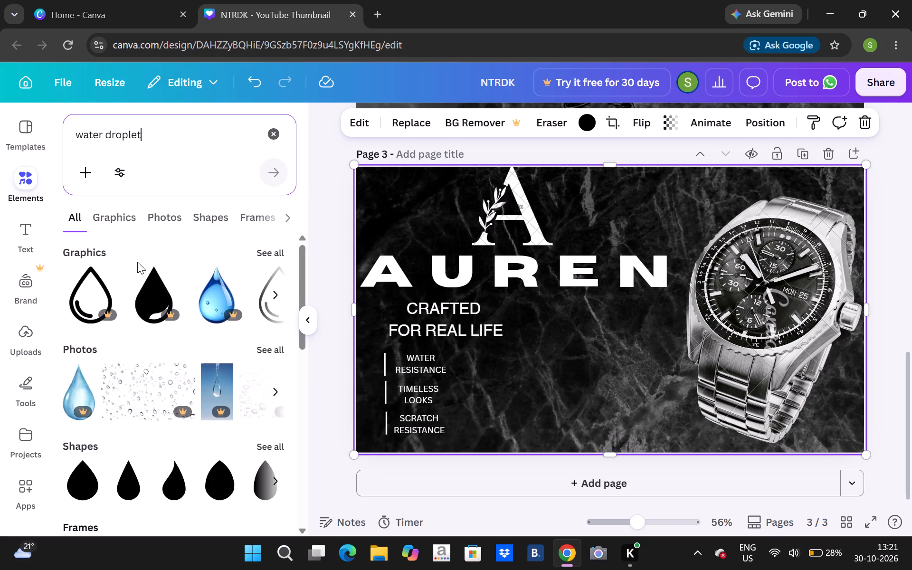
click(264, 352)
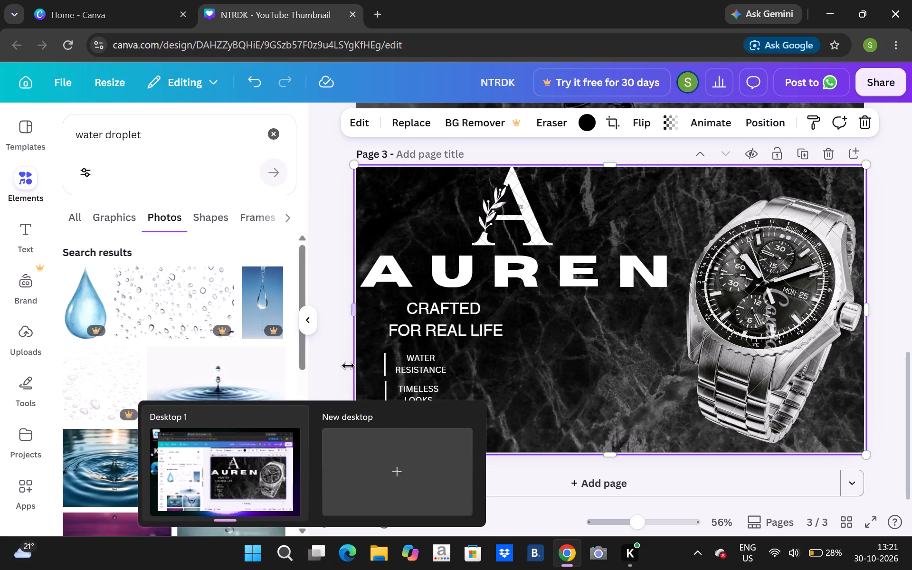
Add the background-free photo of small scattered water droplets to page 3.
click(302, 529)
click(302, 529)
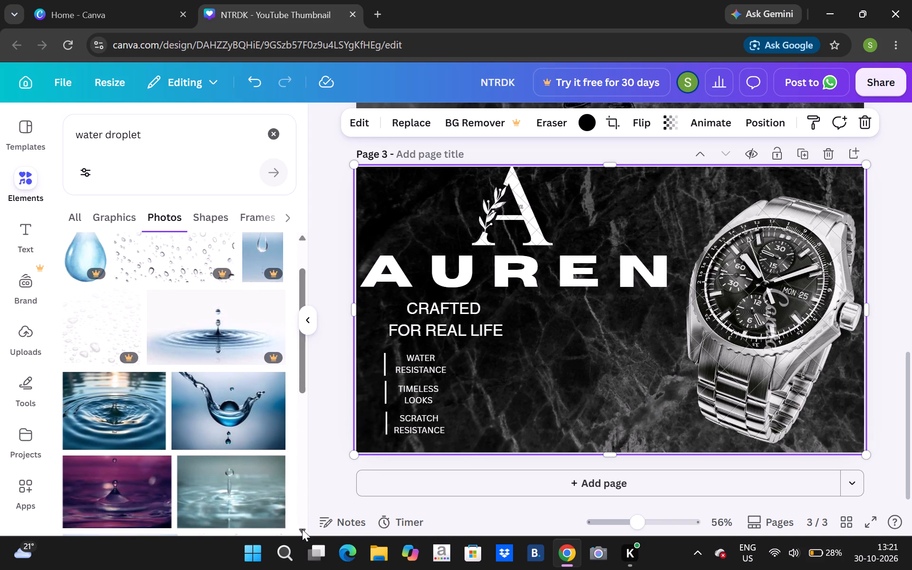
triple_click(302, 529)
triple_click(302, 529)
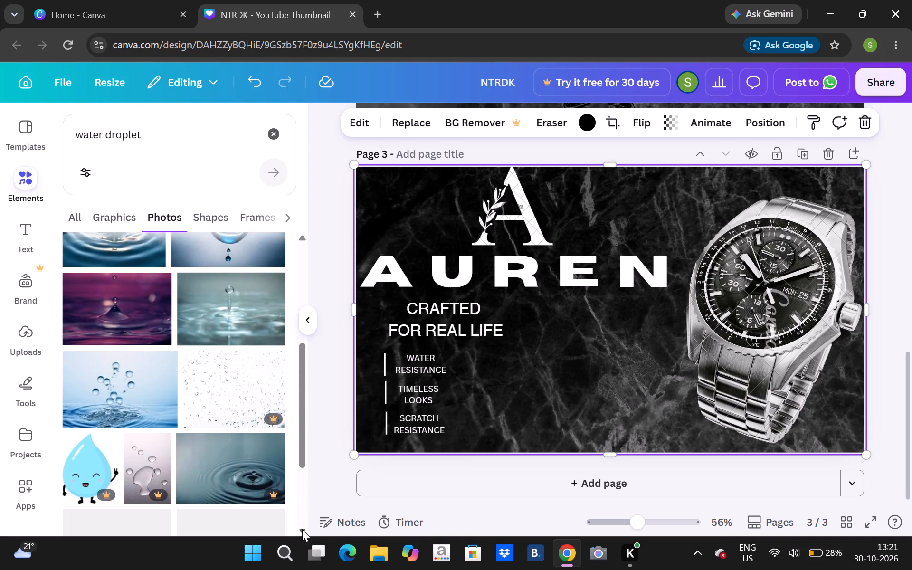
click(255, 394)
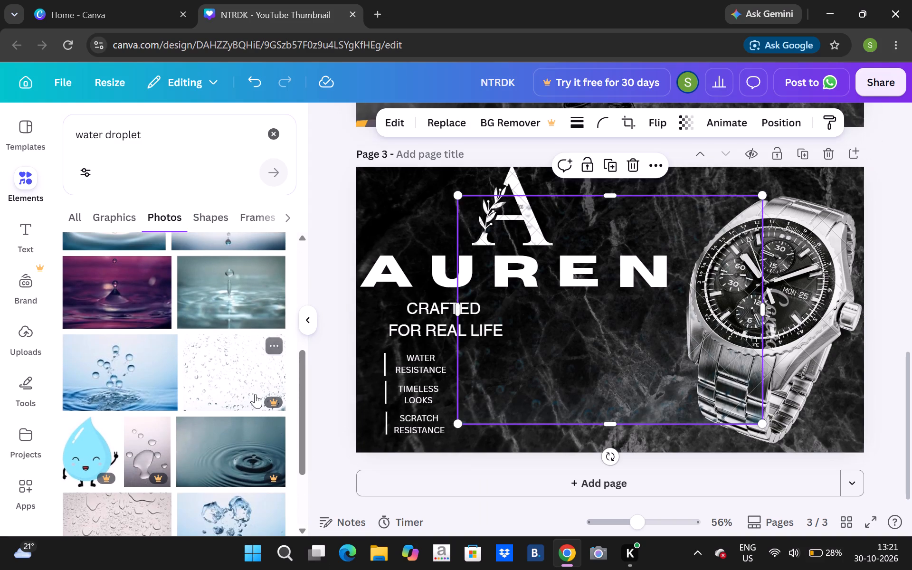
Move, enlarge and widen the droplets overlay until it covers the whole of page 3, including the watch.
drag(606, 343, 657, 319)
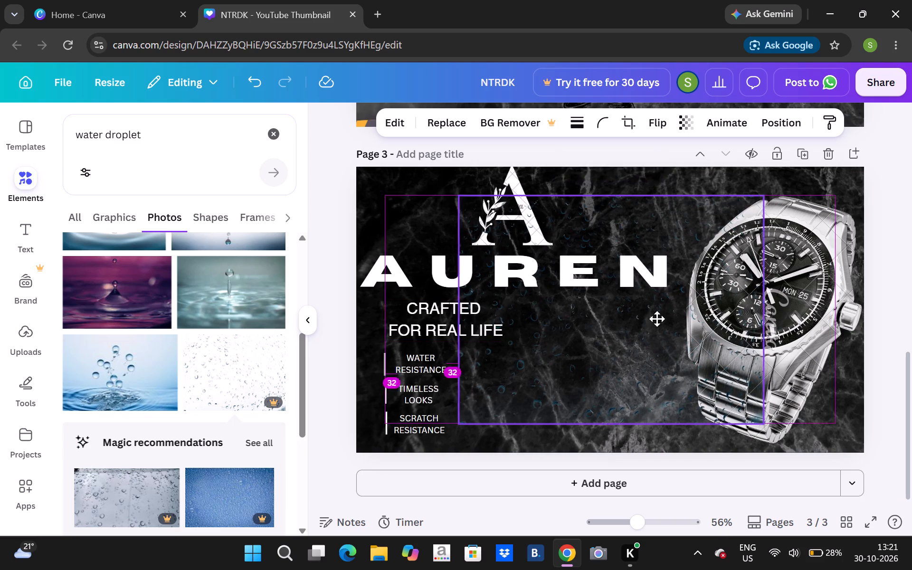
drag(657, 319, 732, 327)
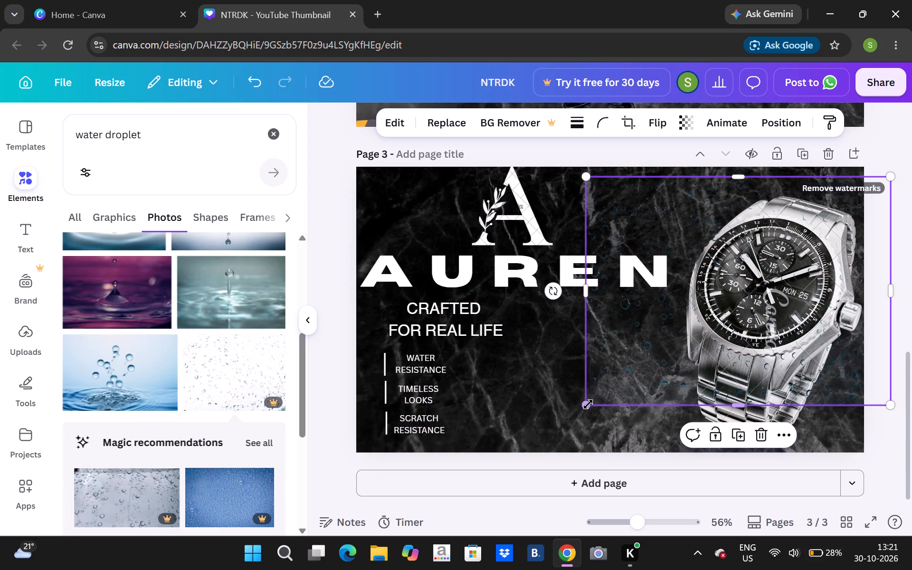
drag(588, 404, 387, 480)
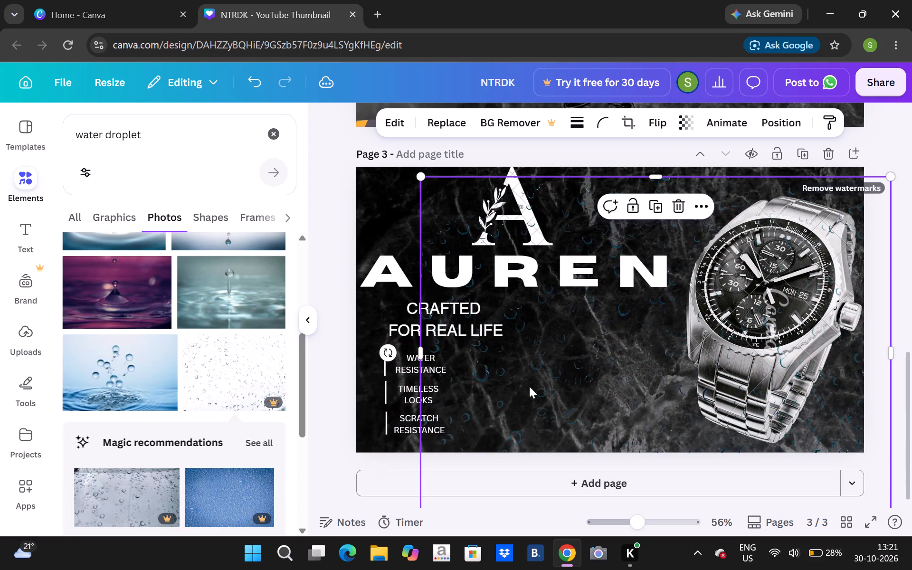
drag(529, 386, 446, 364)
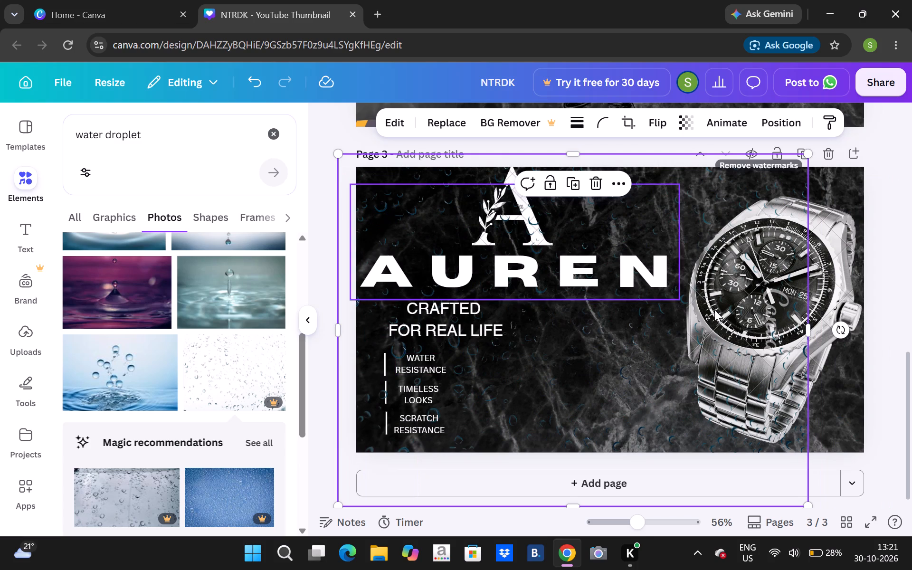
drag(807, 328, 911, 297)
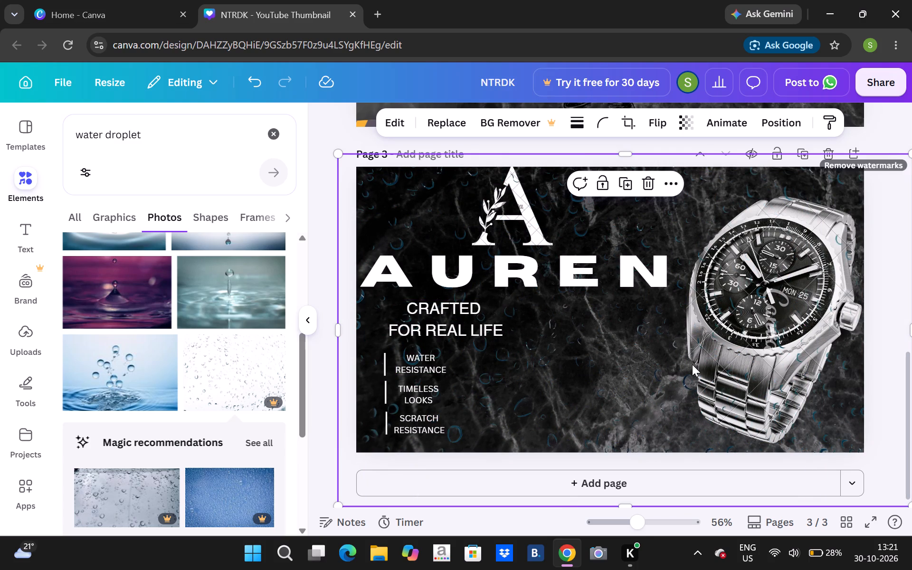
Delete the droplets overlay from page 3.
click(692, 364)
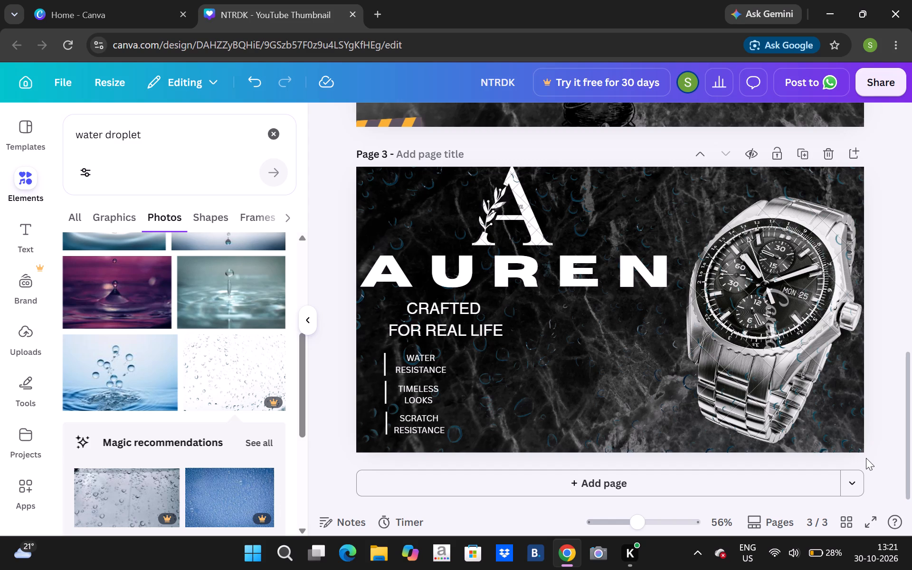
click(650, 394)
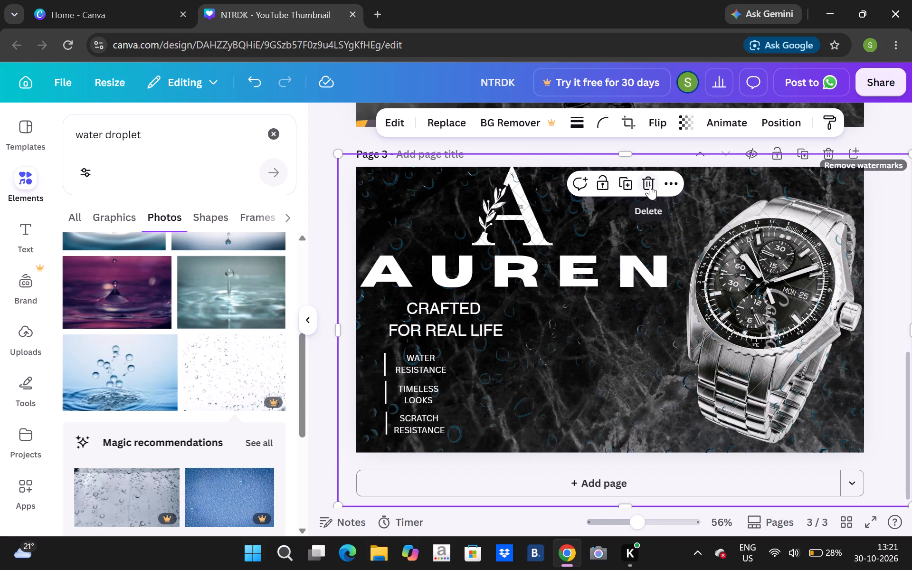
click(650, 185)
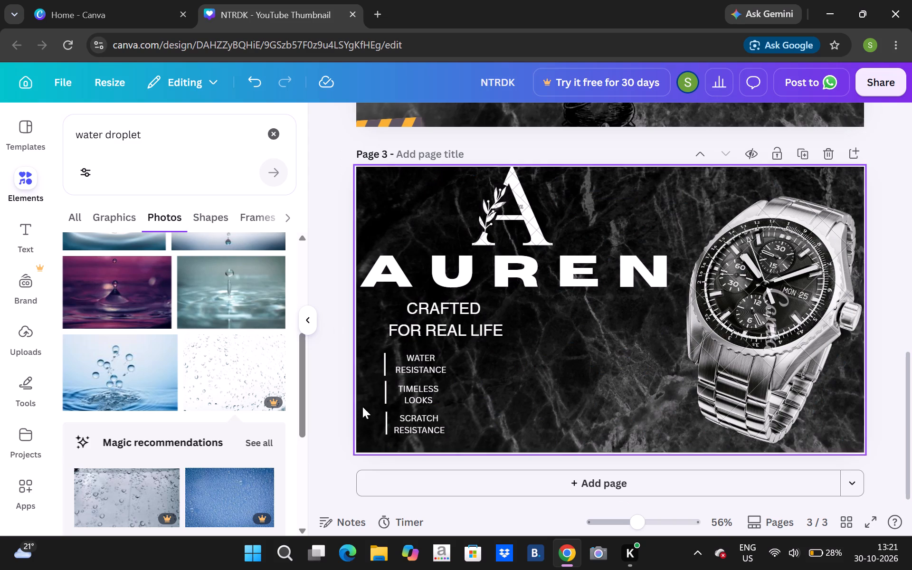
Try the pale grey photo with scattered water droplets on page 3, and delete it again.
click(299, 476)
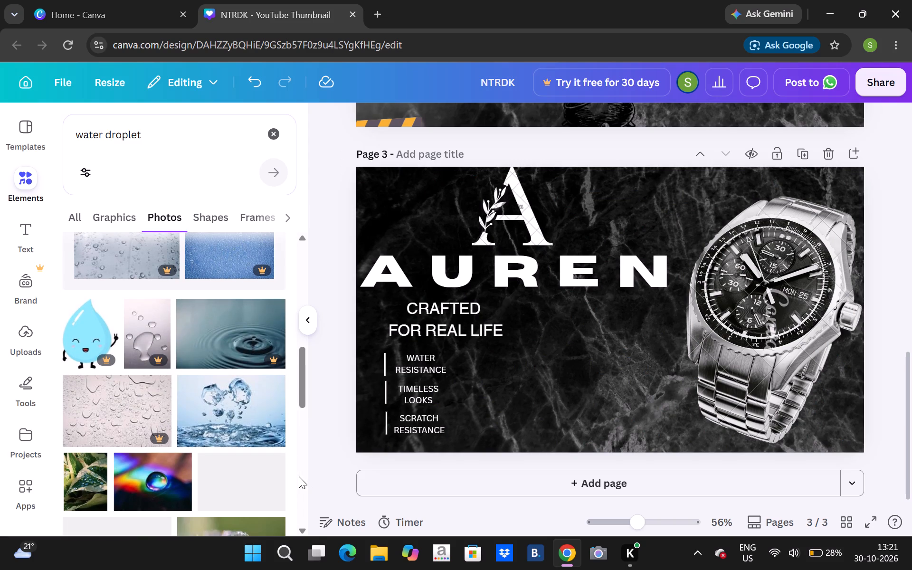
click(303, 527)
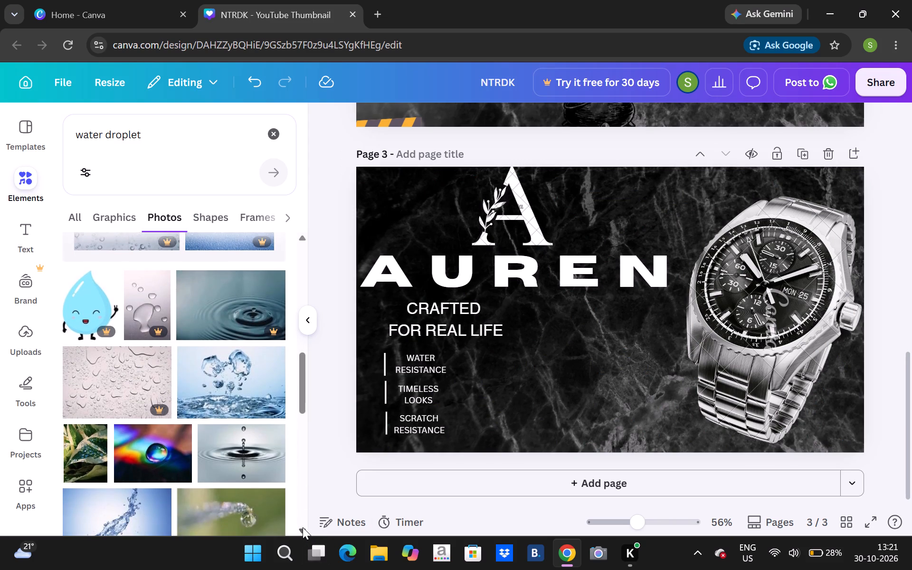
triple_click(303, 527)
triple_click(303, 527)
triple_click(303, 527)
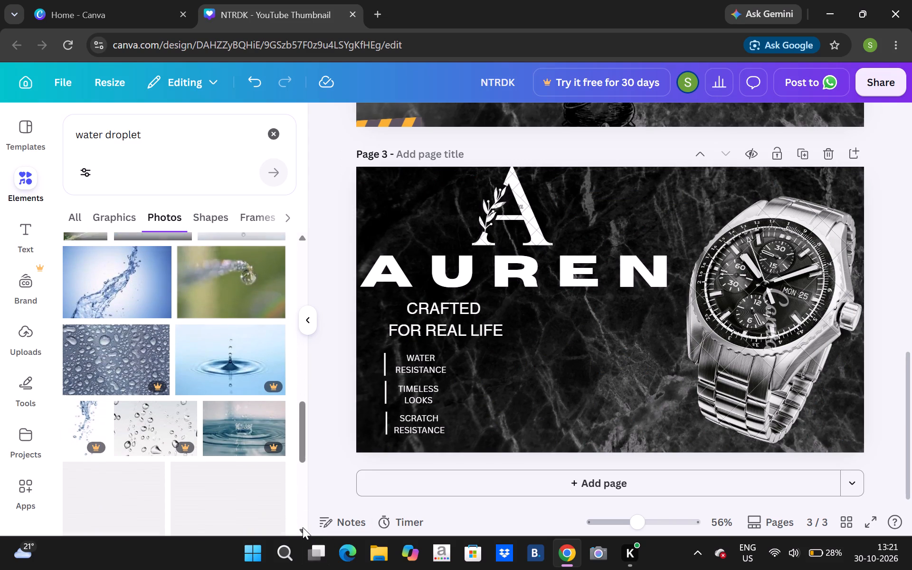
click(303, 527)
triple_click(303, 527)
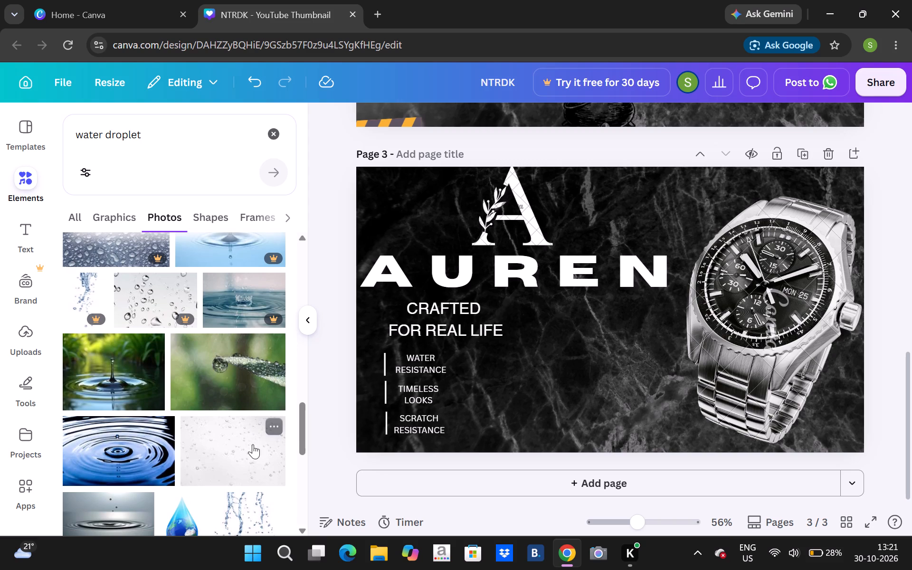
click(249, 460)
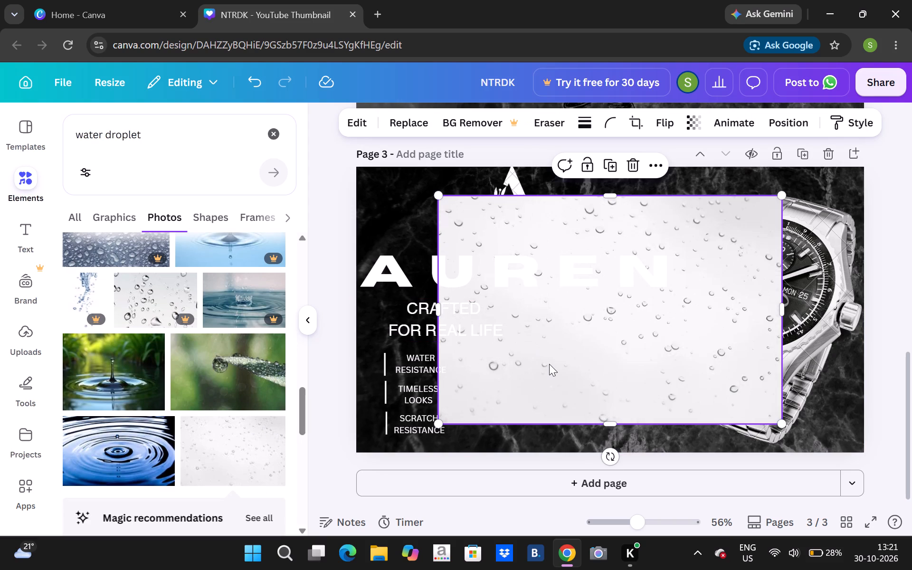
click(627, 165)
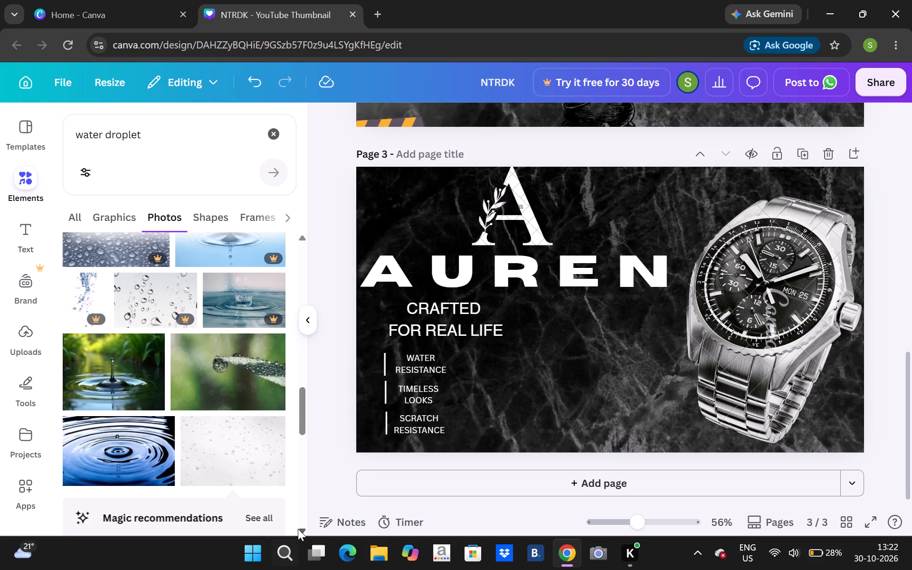
Browse further through the "water droplet" photo results for a droplet image suited to the dark watch design on page 3.
click(298, 529)
double_click(298, 527)
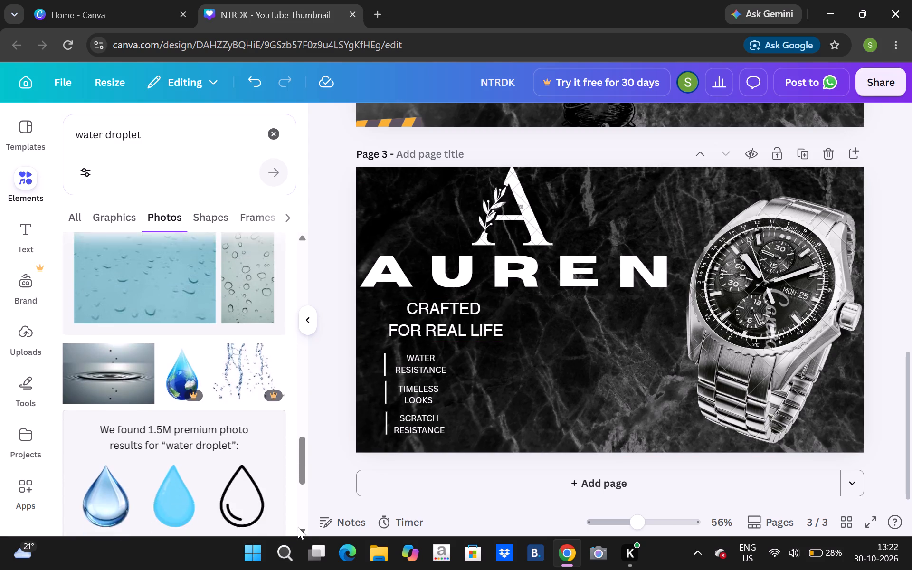
double_click(298, 527)
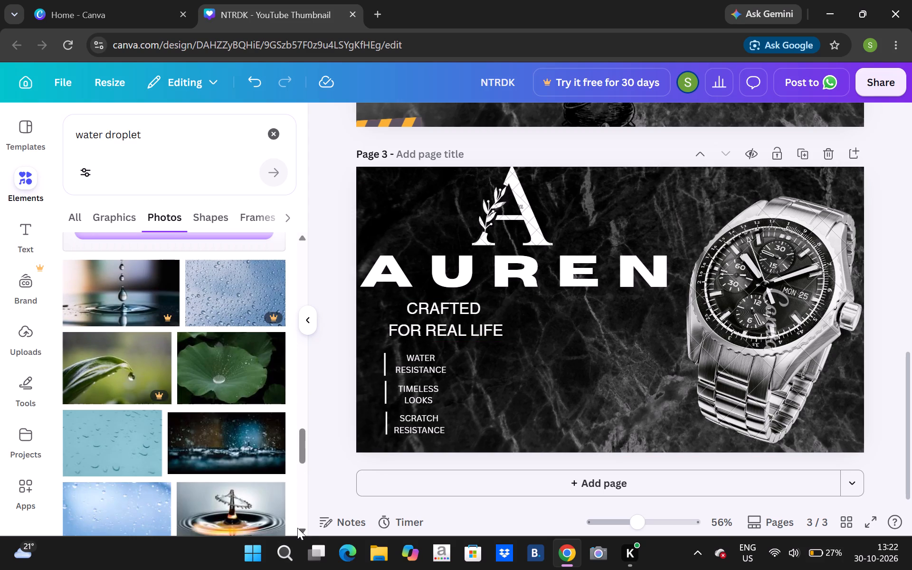
triple_click(297, 528)
triple_click(297, 528)
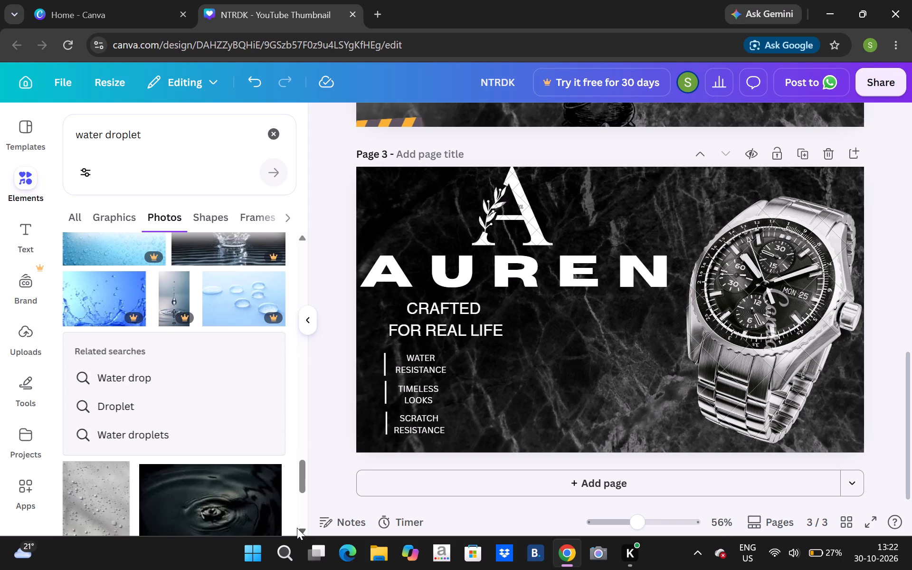
triple_click(297, 528)
triple_click(297, 528)
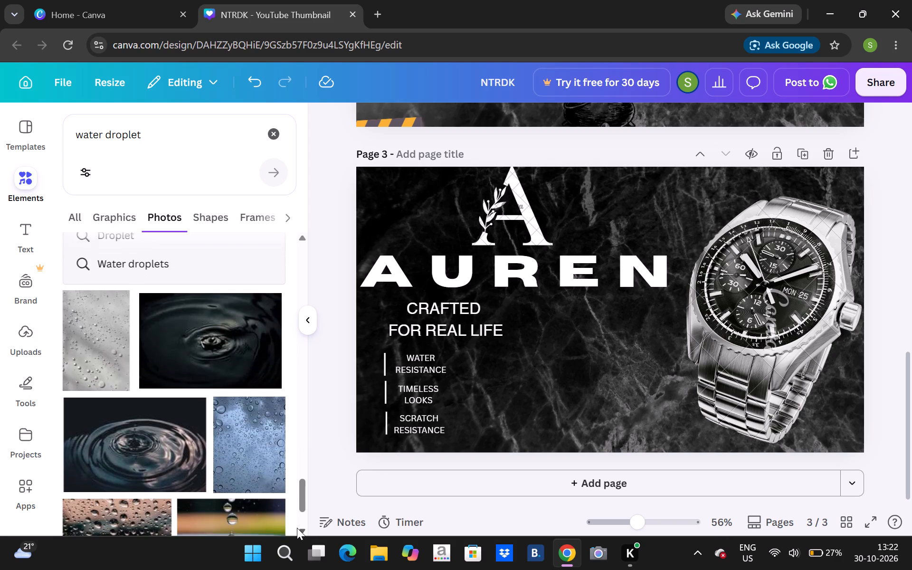
triple_click(297, 528)
triple_click(297, 528)
triple_click(297, 528)
triple_click(297, 528)
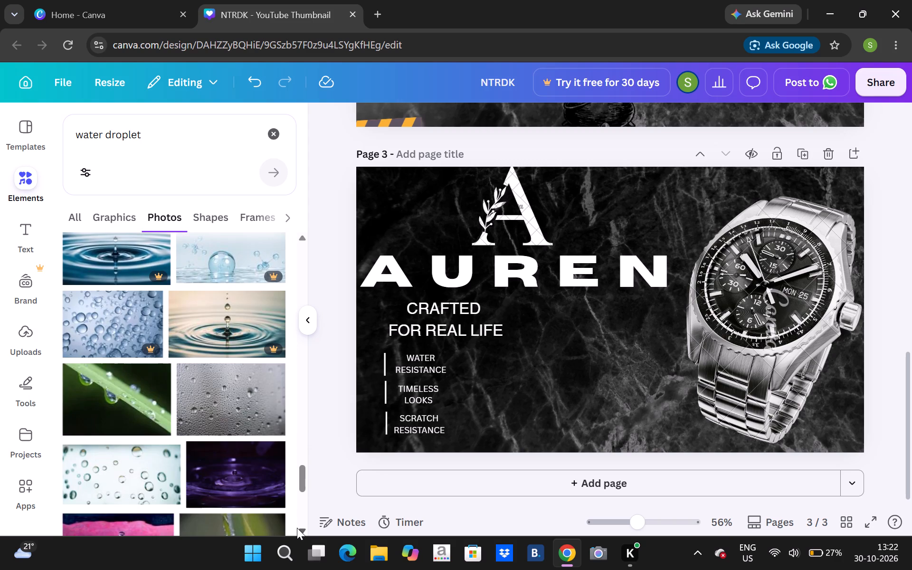
double_click(297, 528)
triple_click(297, 528)
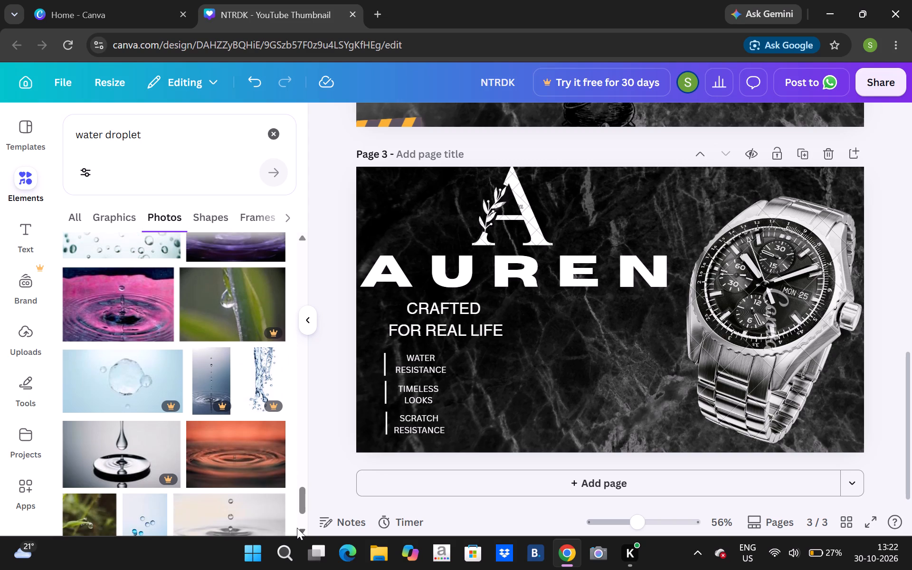
click(297, 528)
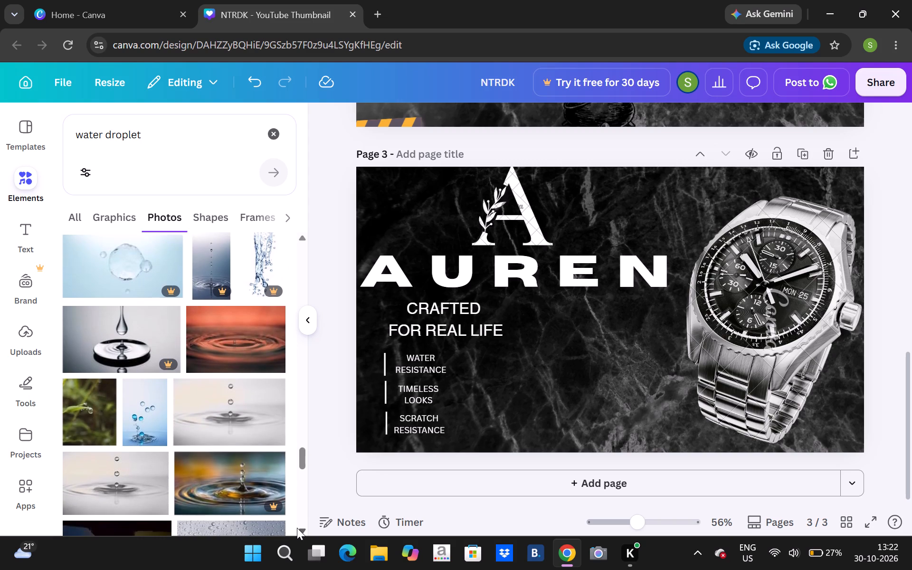
click(297, 528)
click(297, 528)
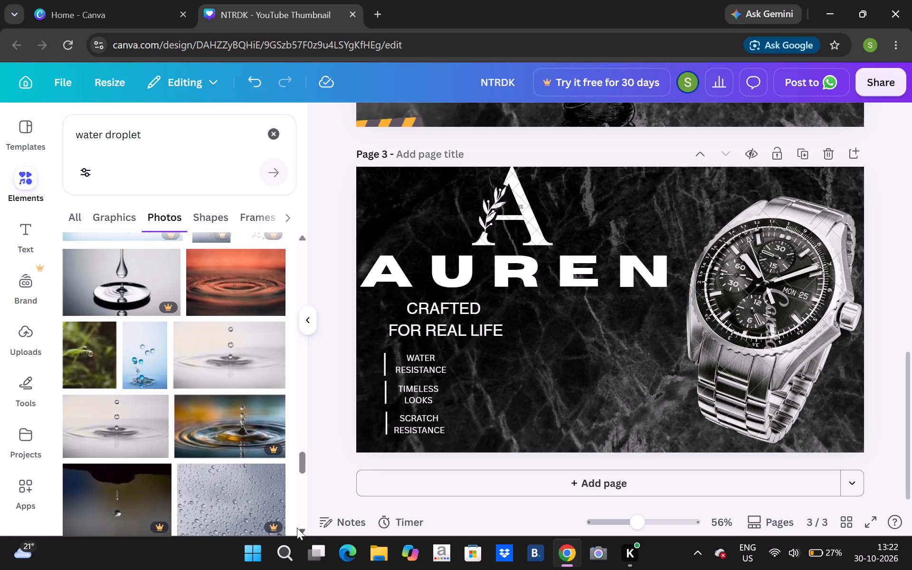
click(297, 528)
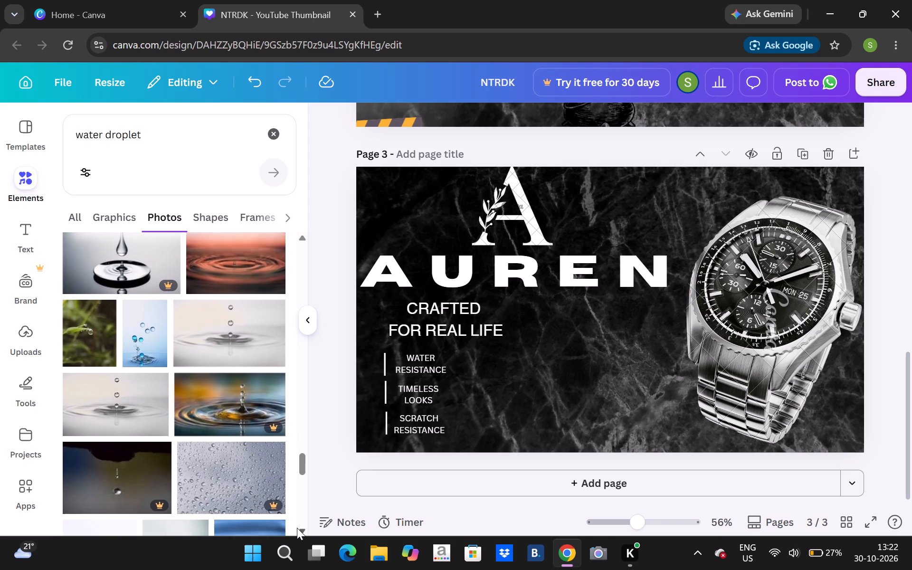
triple_click(297, 528)
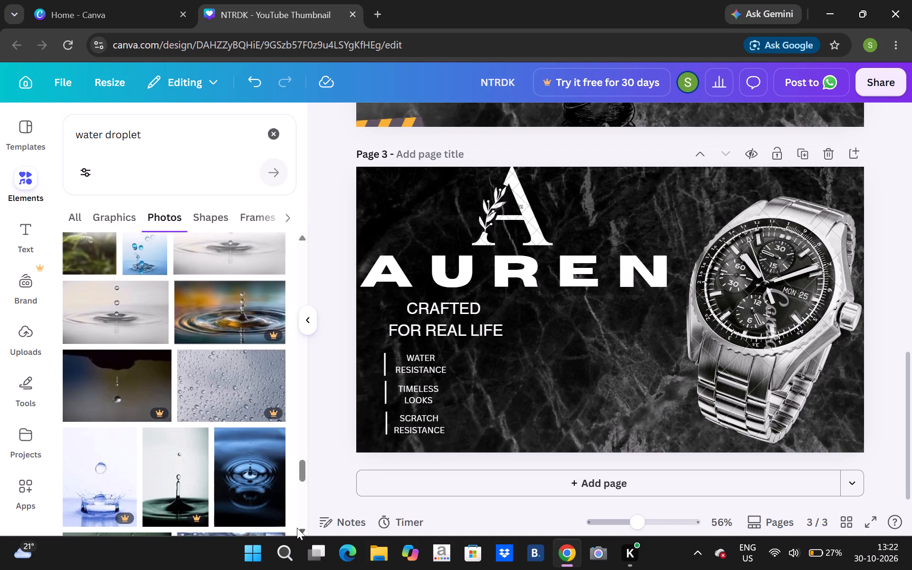
triple_click(297, 528)
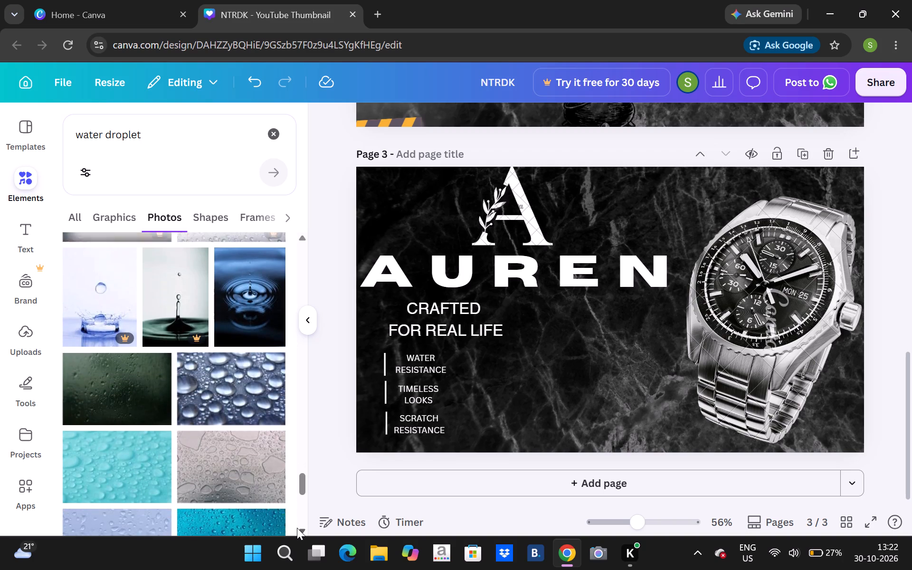
click(297, 528)
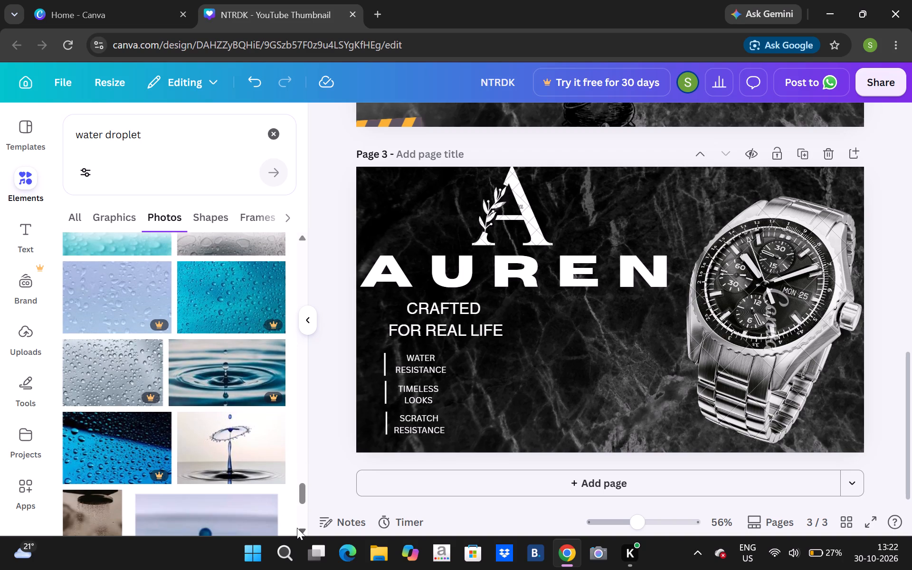
triple_click(297, 528)
triple_click(297, 528)
click(297, 528)
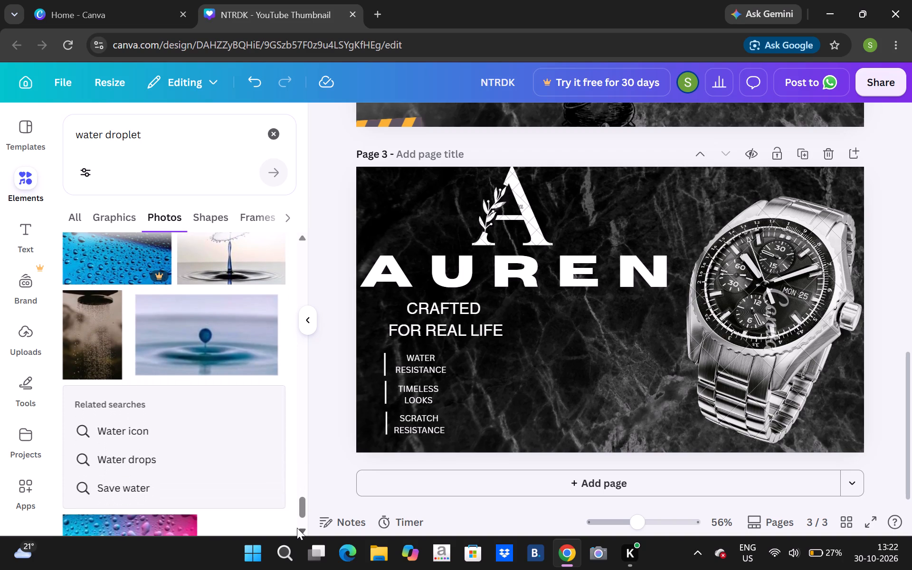
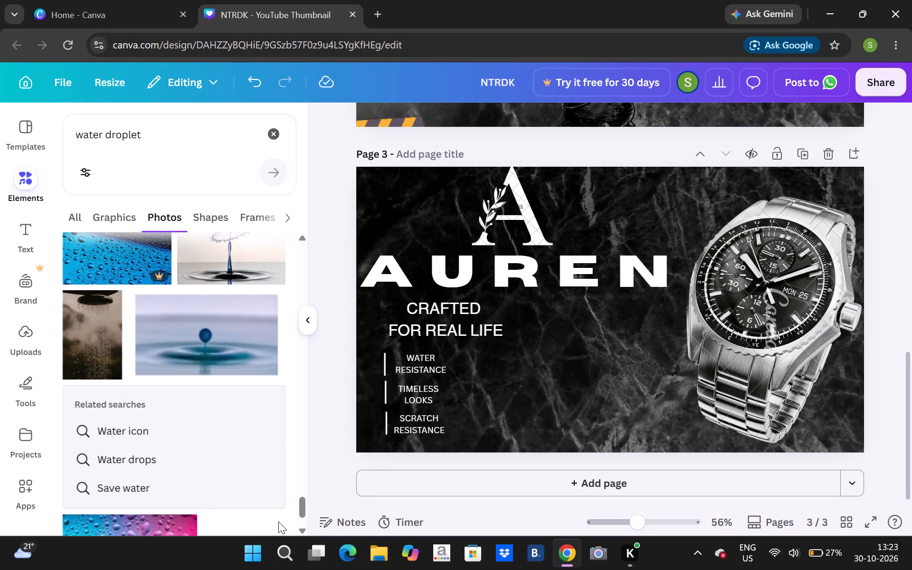
Browse further through the "water droplet" photo results for a droplet image that suits the dark watch design on page 3.
click(296, 520)
drag(296, 520, 299, 526)
triple_click(299, 526)
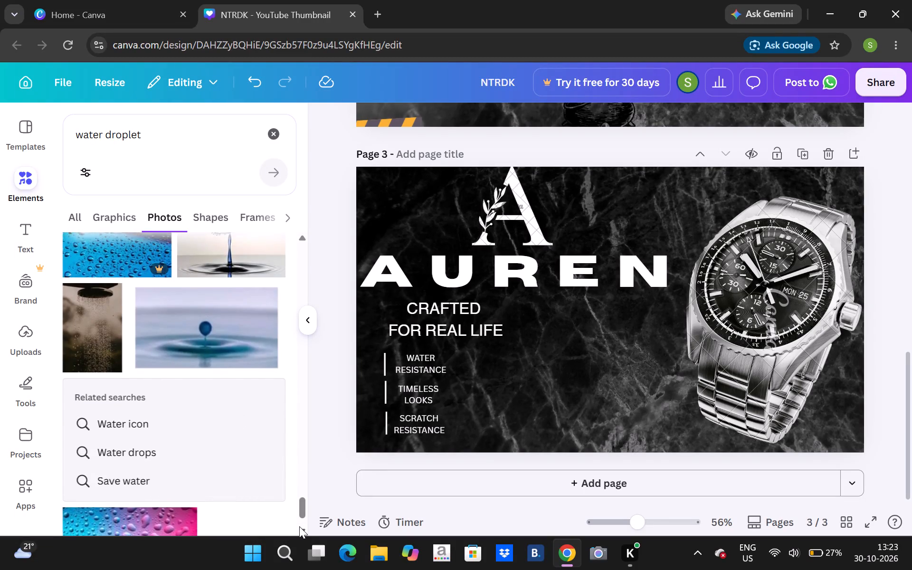
click(299, 526)
double_click(299, 526)
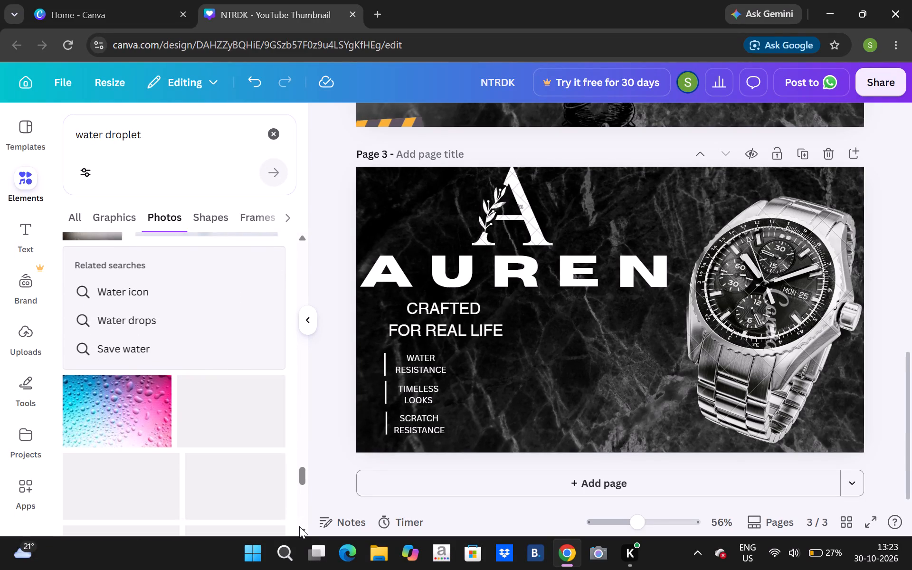
triple_click(299, 526)
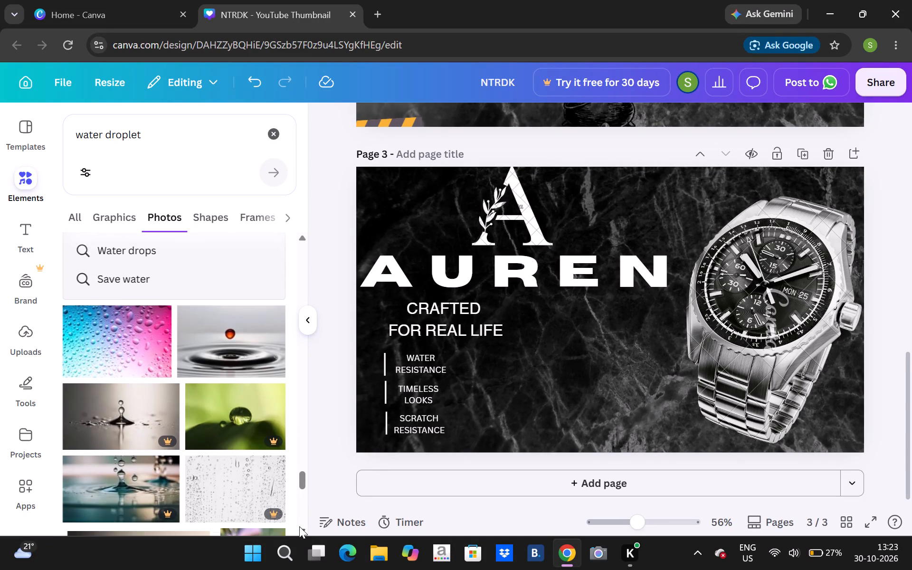
triple_click(299, 526)
click(299, 526)
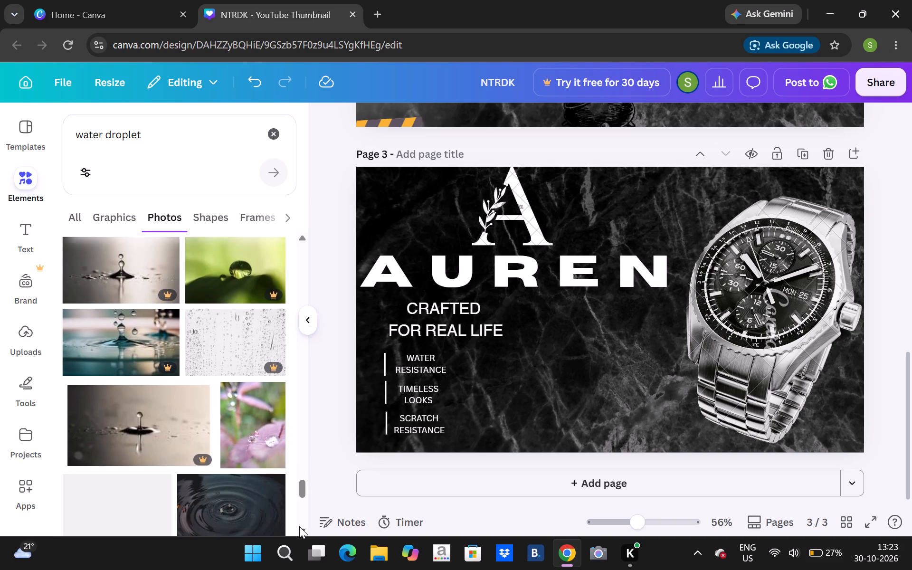
double_click(299, 526)
triple_click(299, 526)
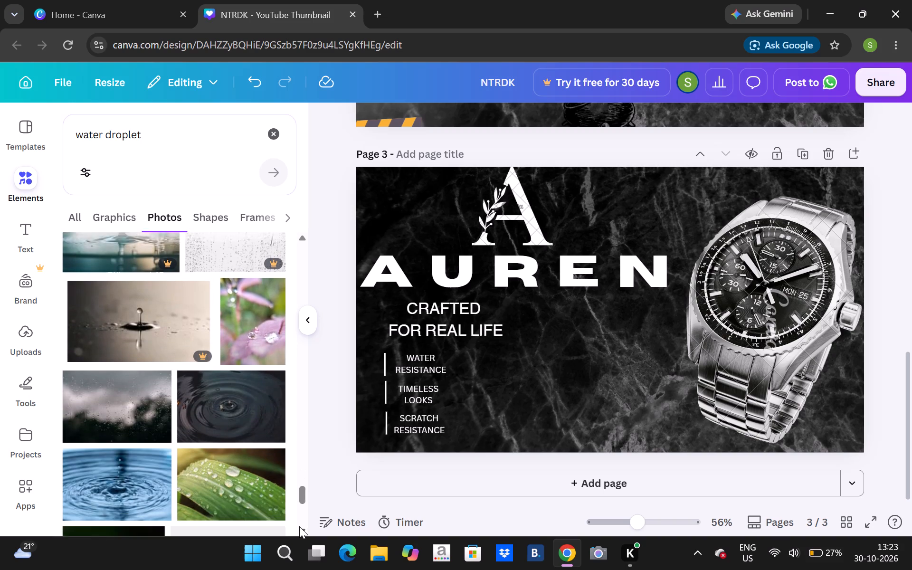
triple_click(299, 526)
double_click(299, 526)
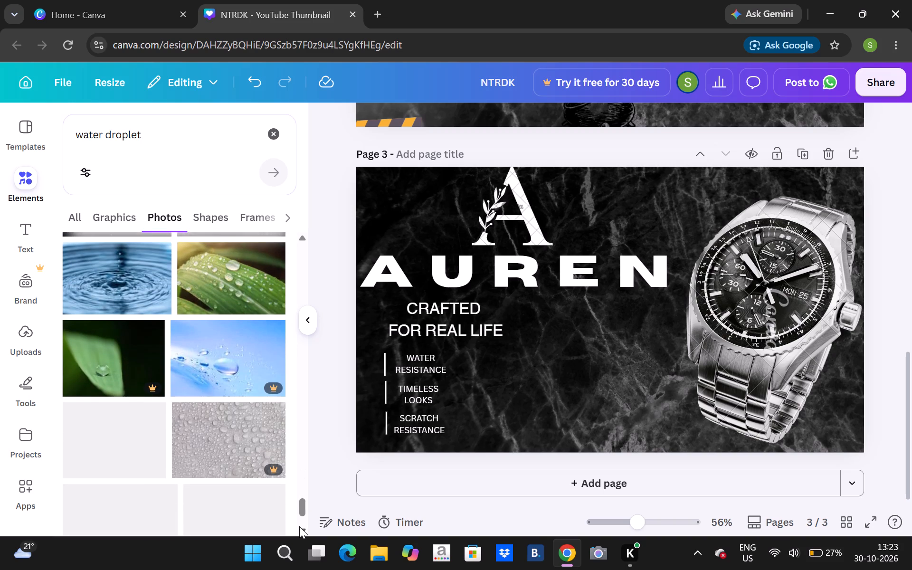
triple_click(299, 526)
triple_click(299, 526)
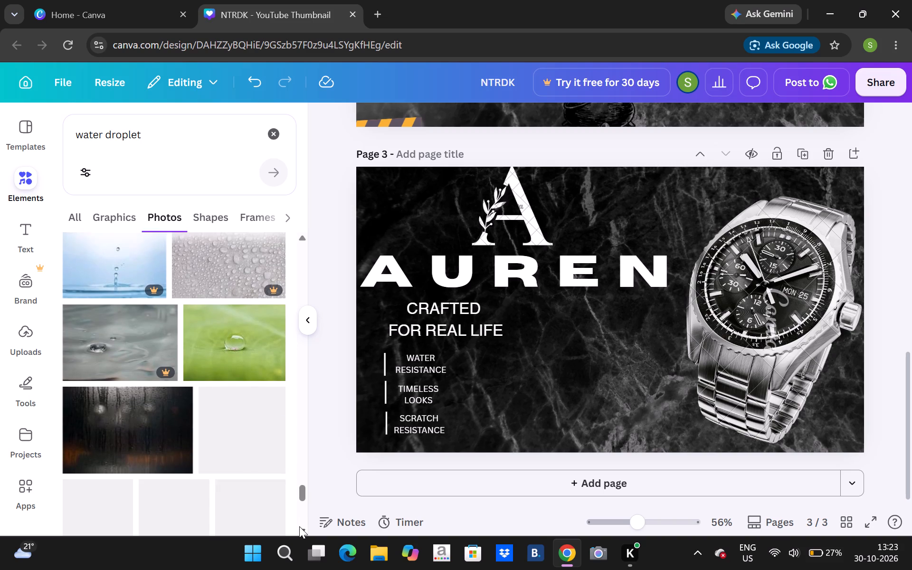
click(299, 526)
click(299, 526)
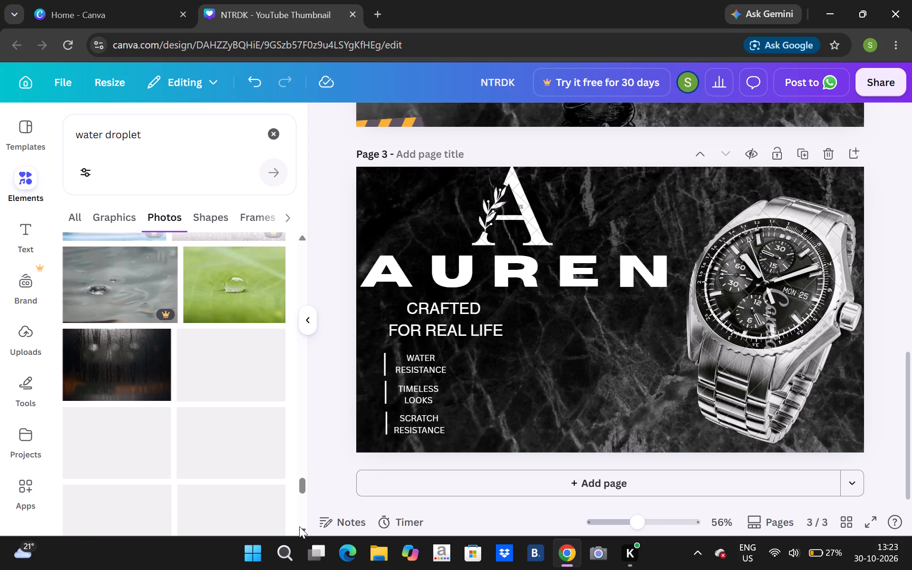
click(299, 526)
click(299, 526)
double_click(299, 526)
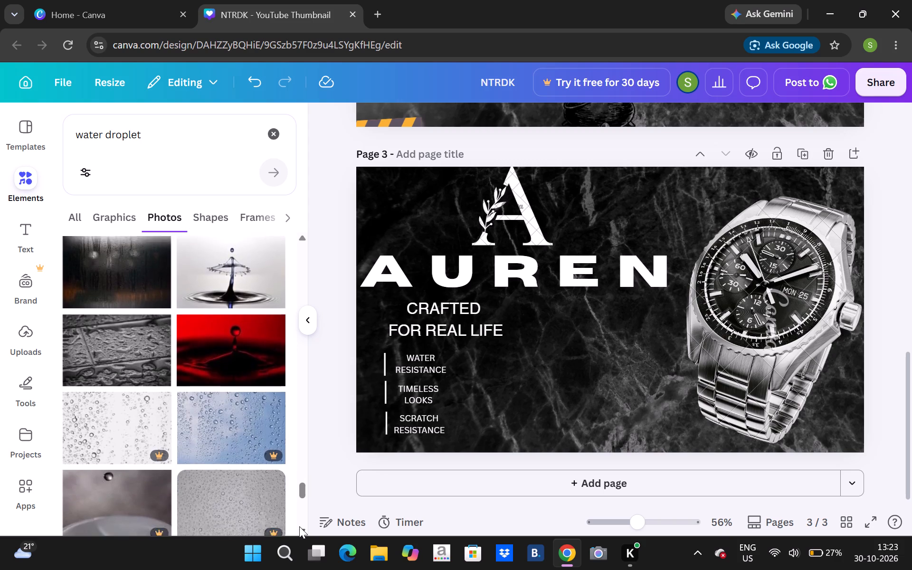
double_click(299, 526)
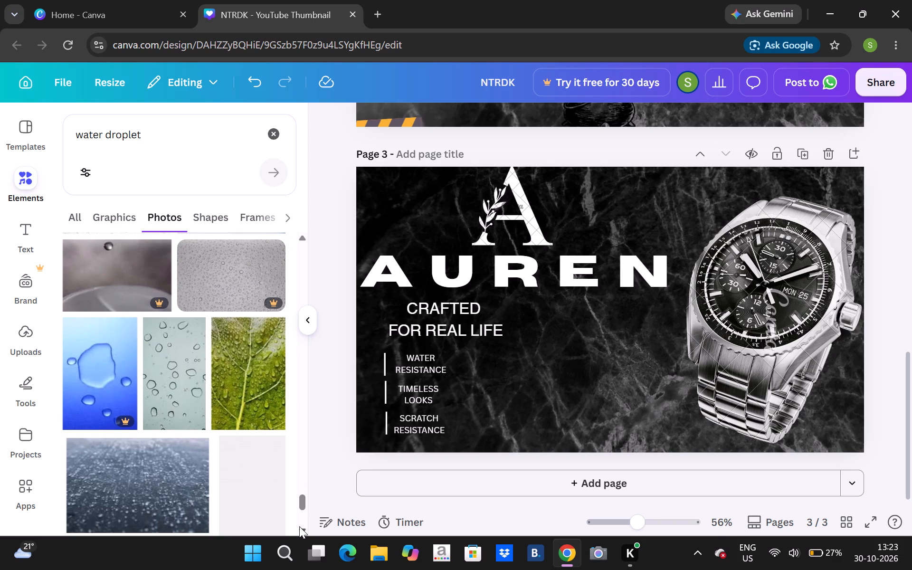
click(299, 526)
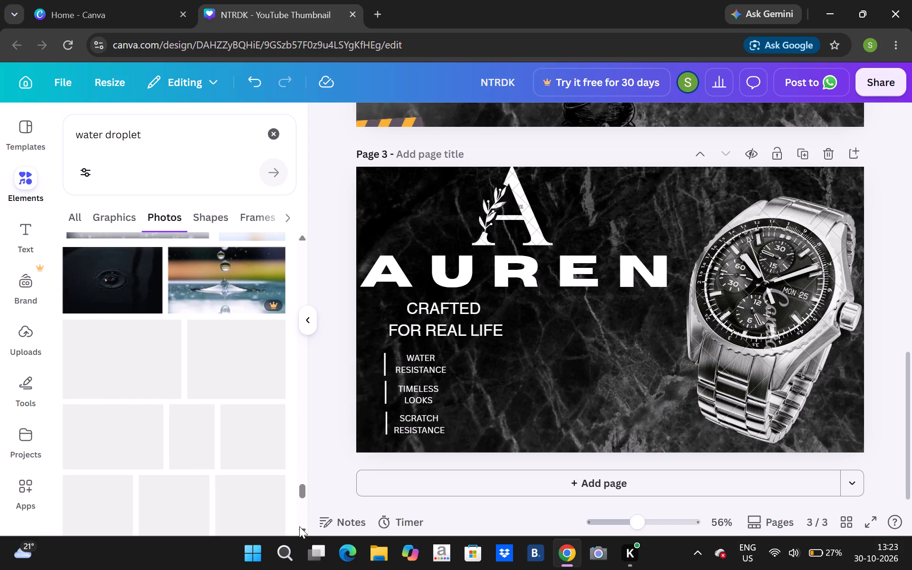
double_click(299, 526)
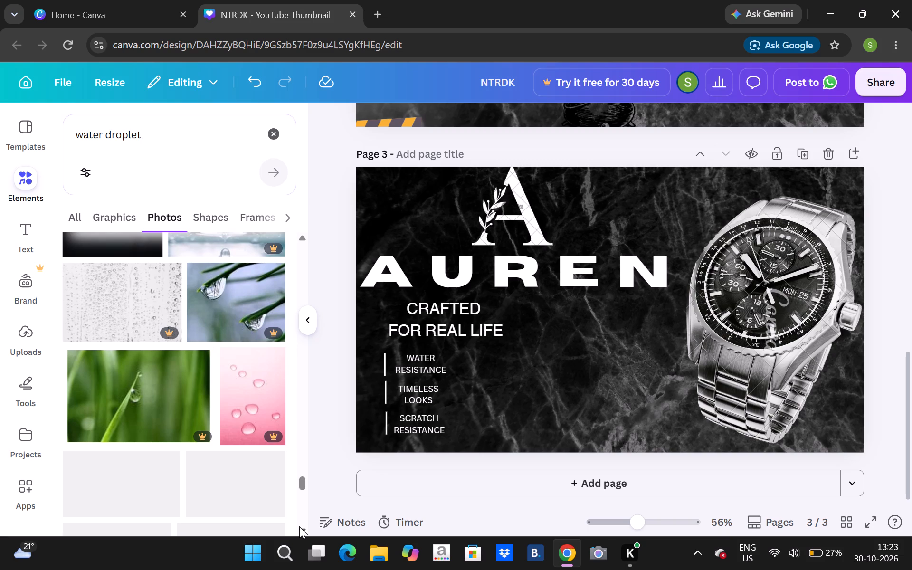
click(299, 526)
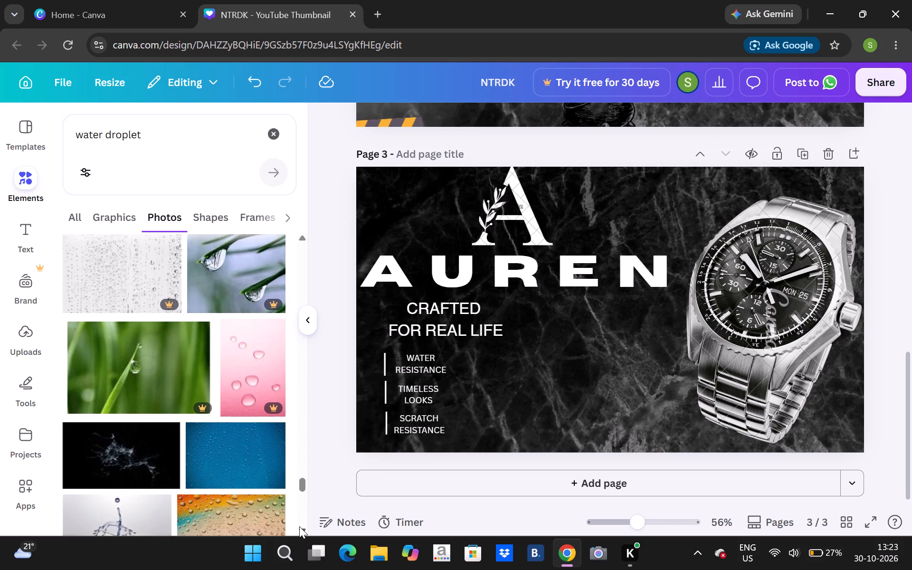
click(299, 526)
double_click(299, 526)
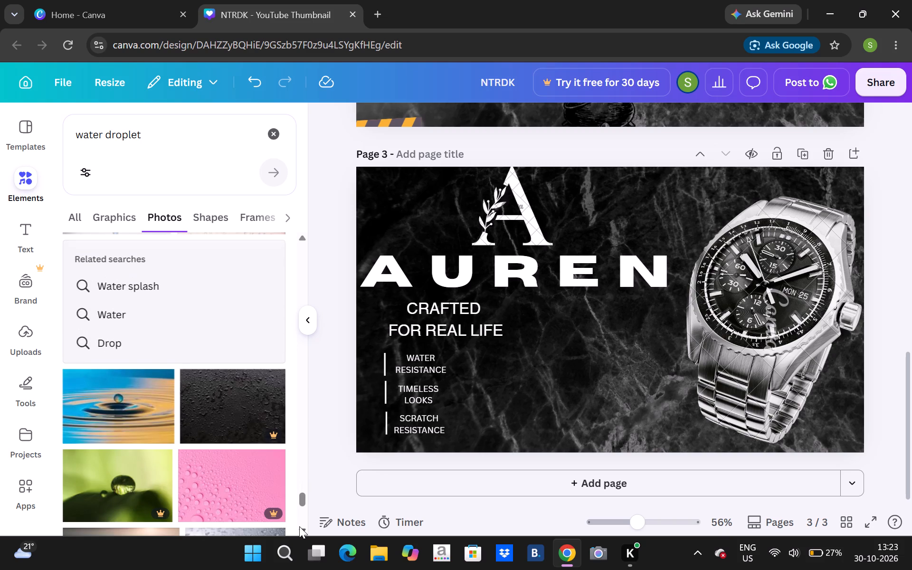
double_click(299, 526)
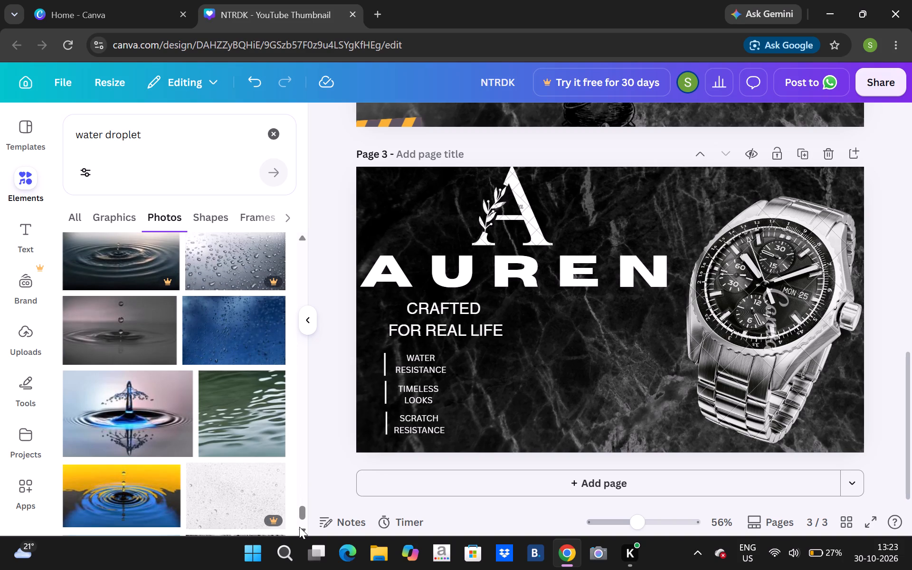
click(299, 527)
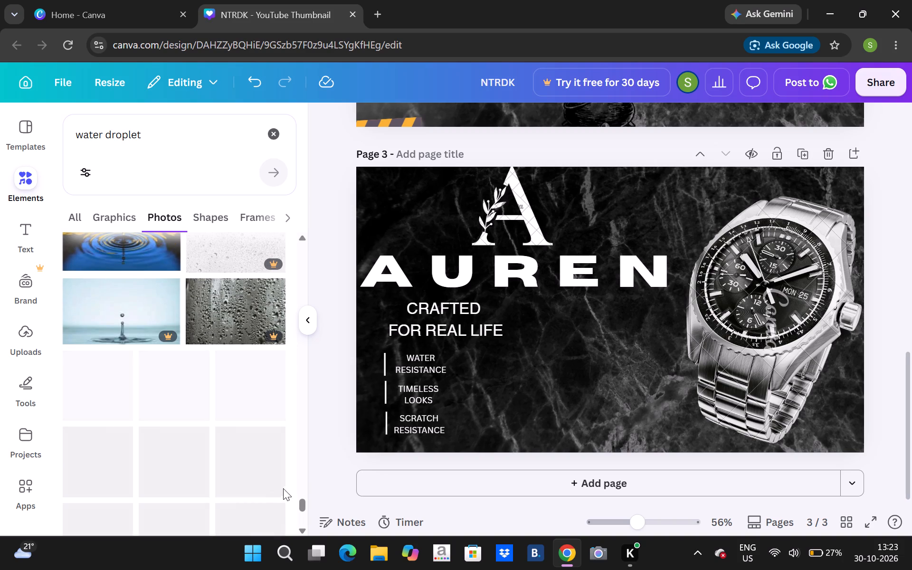
triple_click(296, 522)
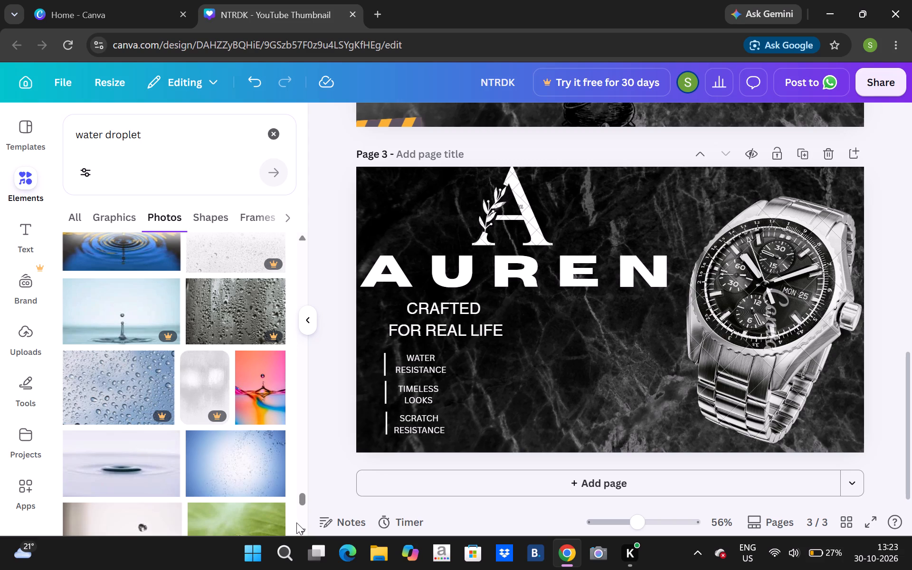
triple_click(296, 522)
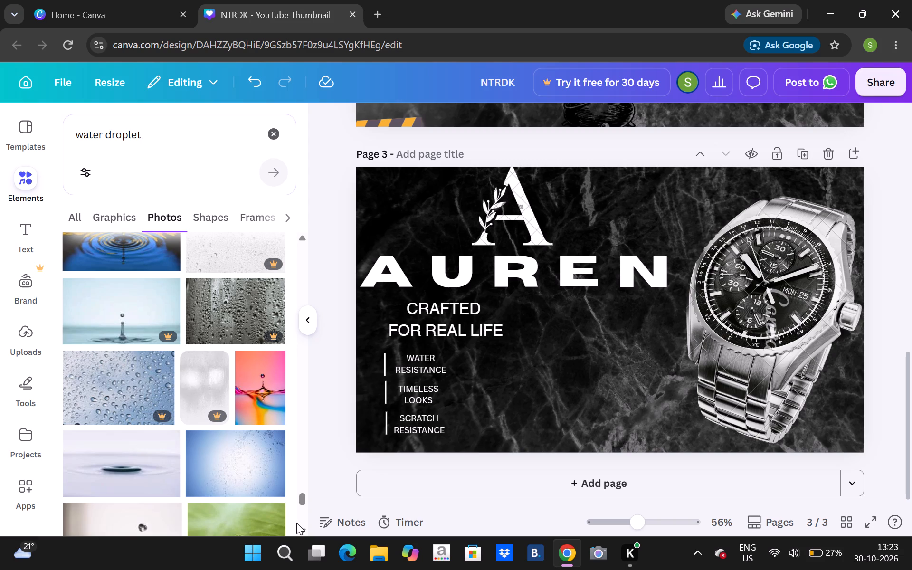
click(296, 522)
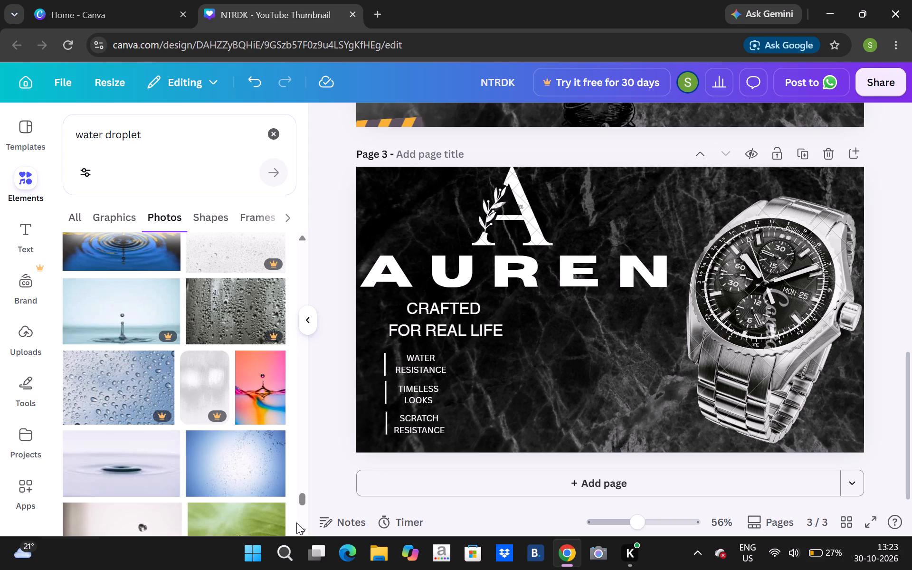
triple_click(296, 522)
triple_click(296, 522)
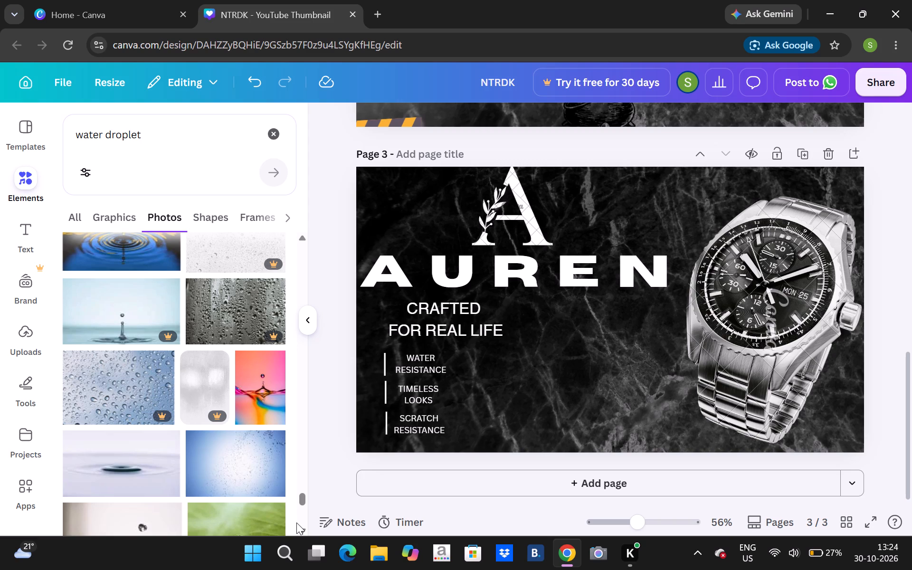
click(296, 522)
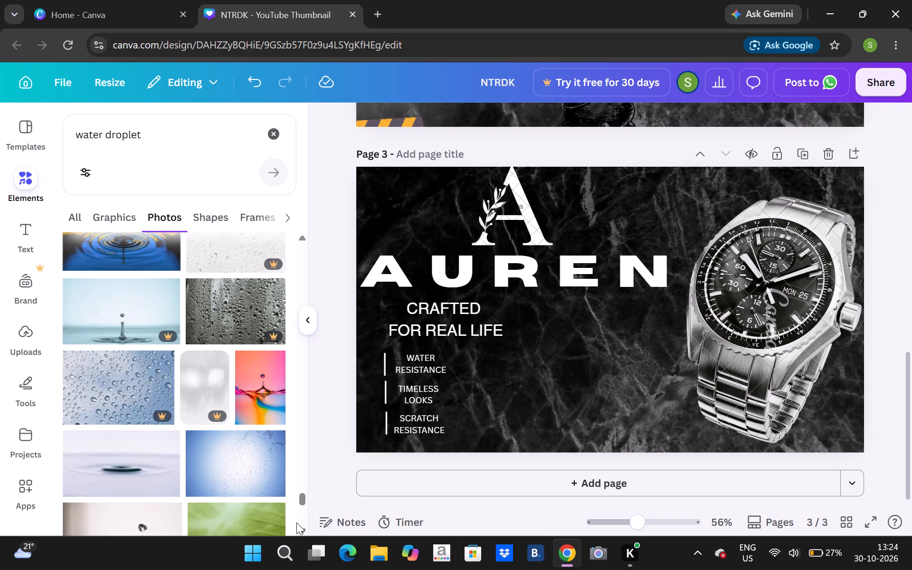
click(296, 522)
double_click(296, 522)
double_click(296, 522)
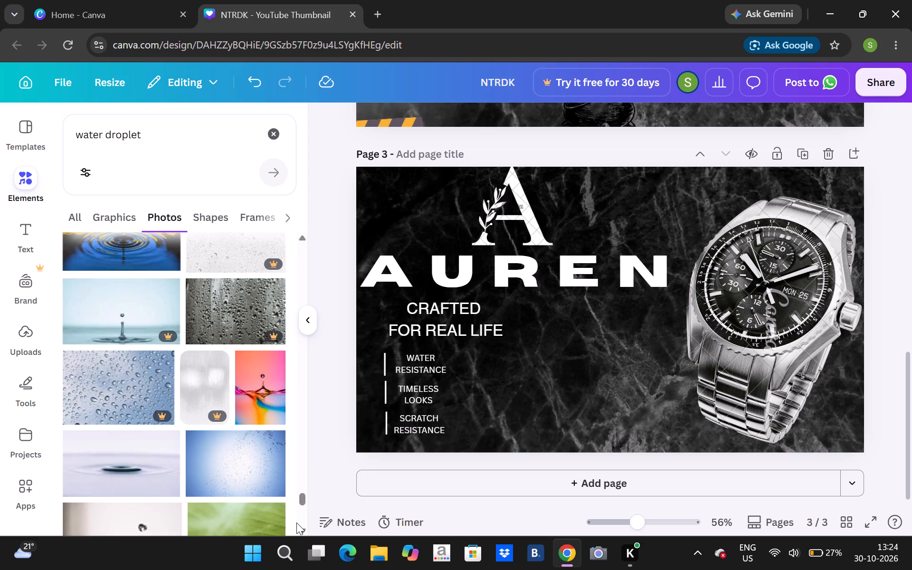
click(300, 522)
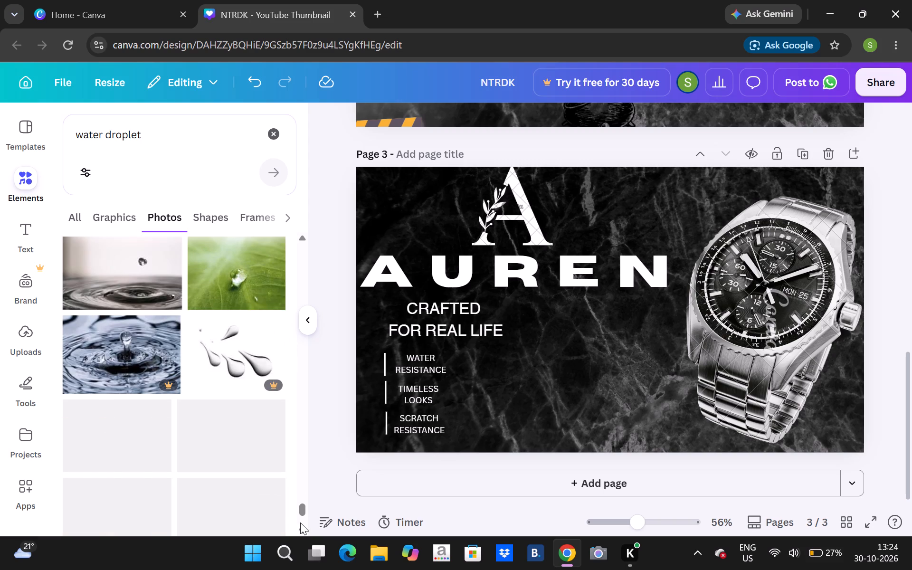
click(300, 522)
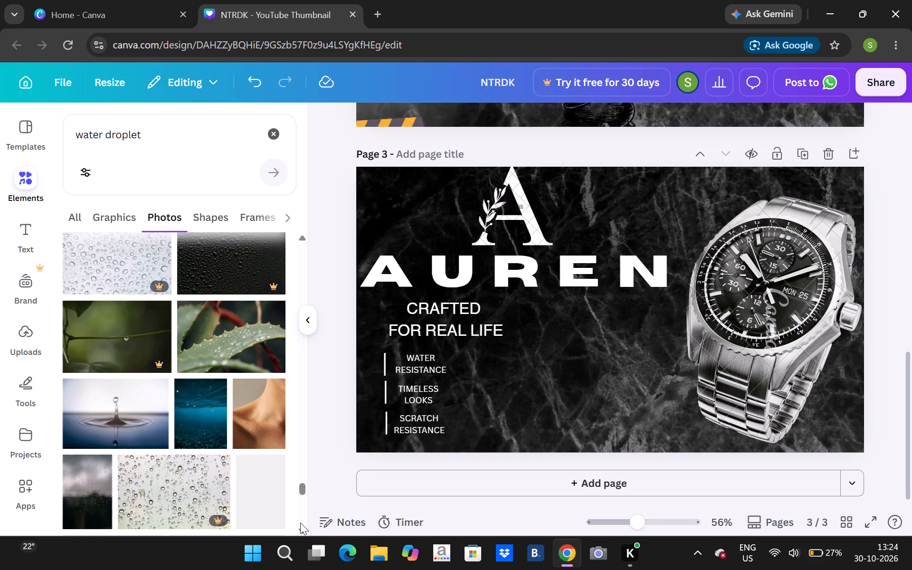
click(300, 522)
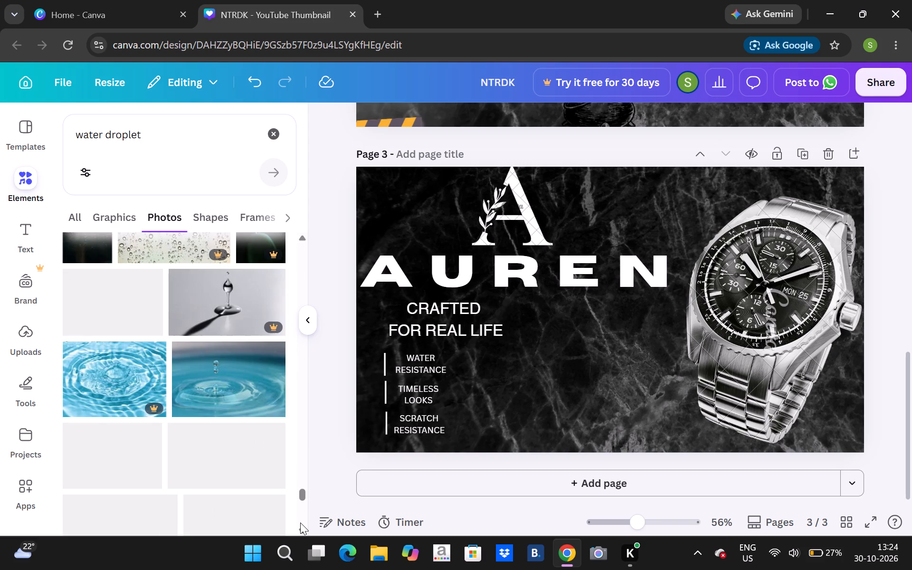
click(300, 522)
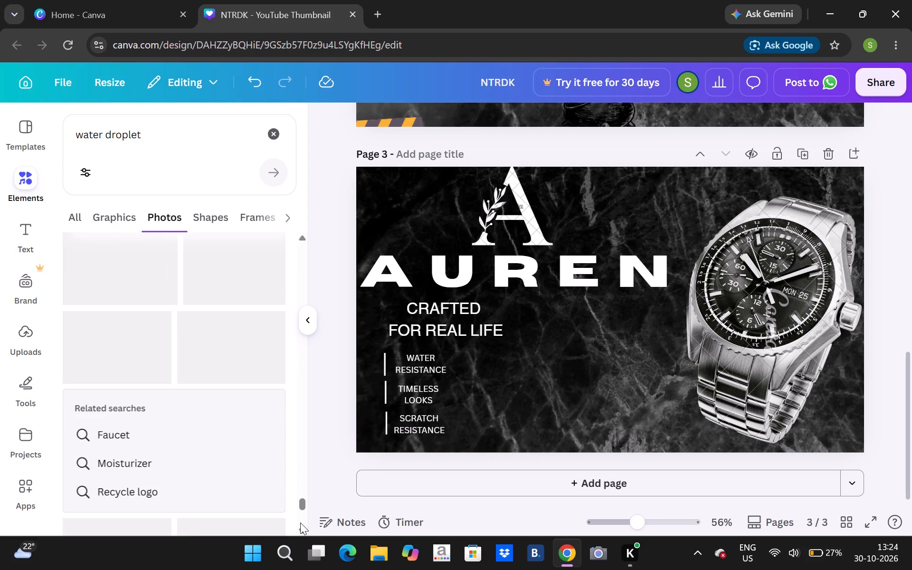
click(300, 522)
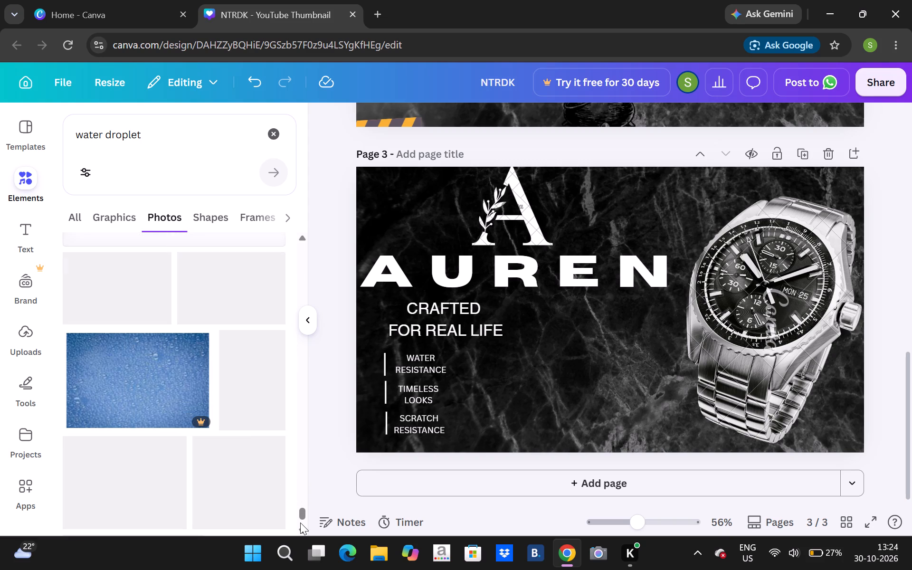
Duplicate the white A logo above AUREN and move the copy onto the watch, where the case meets the lower strap.
click(530, 178)
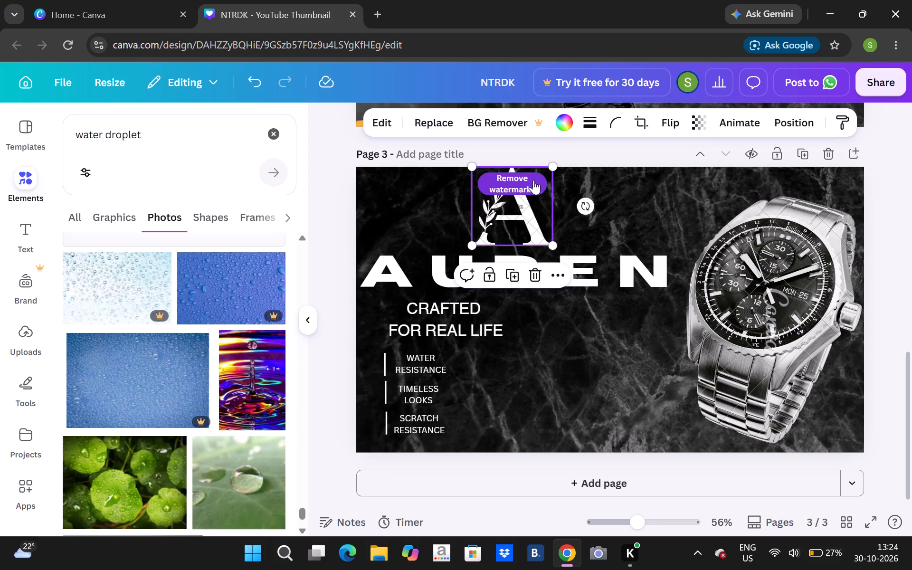
click(517, 272)
drag(529, 231, 773, 375)
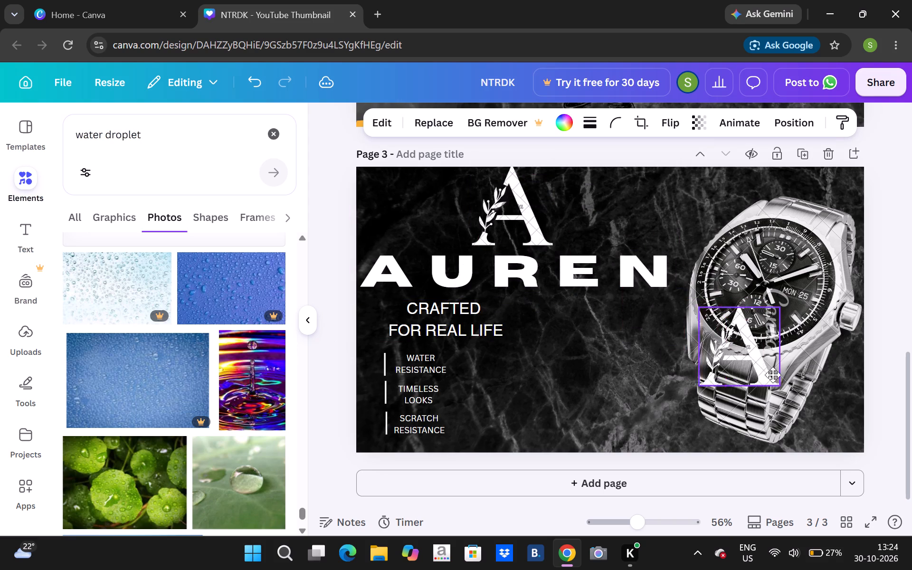
drag(773, 375, 751, 367)
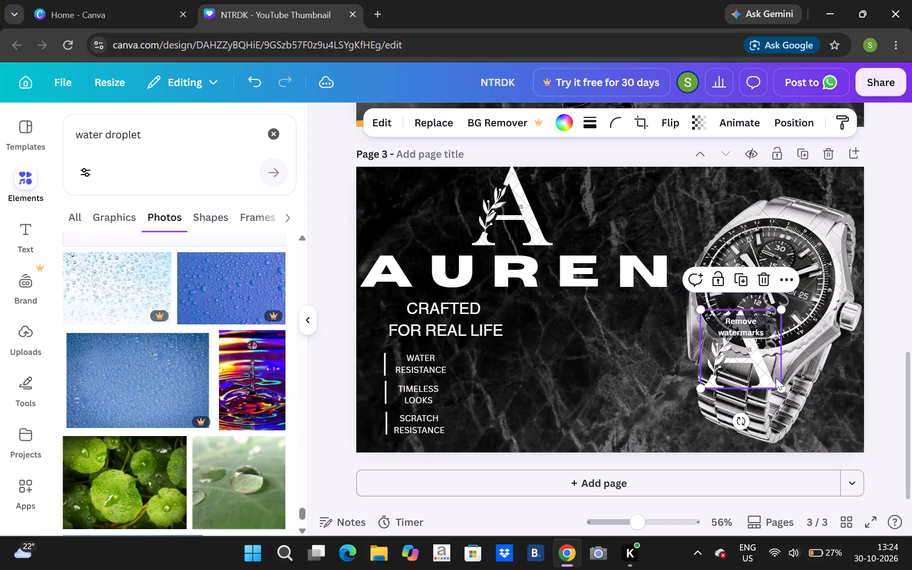
Rotate the copied A logo clockwise to follow the tilt of the watch strap.
drag(741, 427, 716, 424)
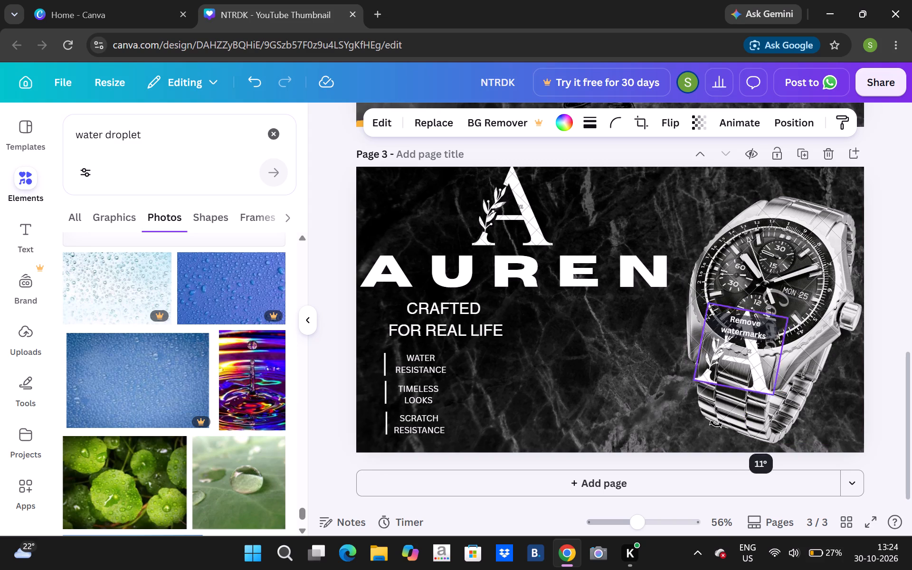
drag(716, 424, 716, 419)
Shrink the copied A logo to a small emblem and position it on the watch strap just below the dial.
drag(715, 302, 717, 313)
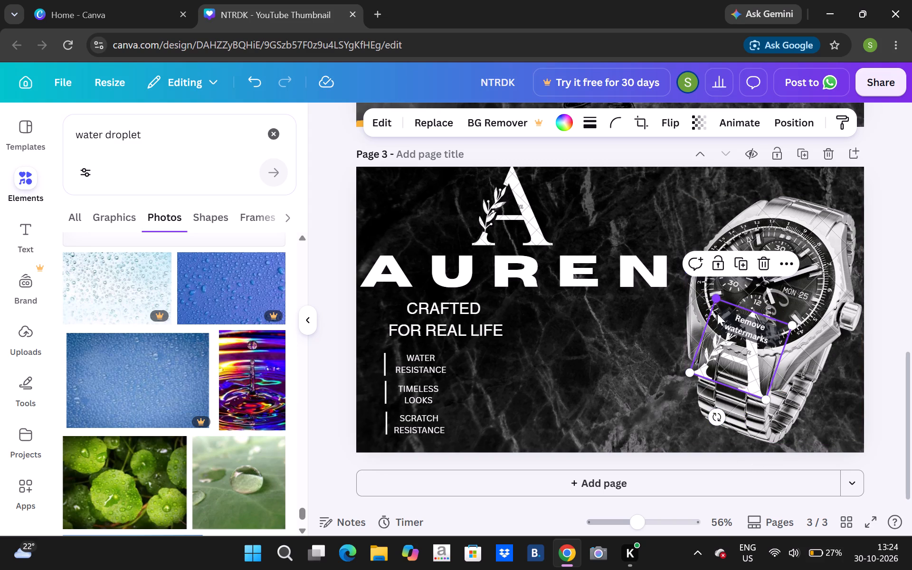
drag(717, 313, 737, 379)
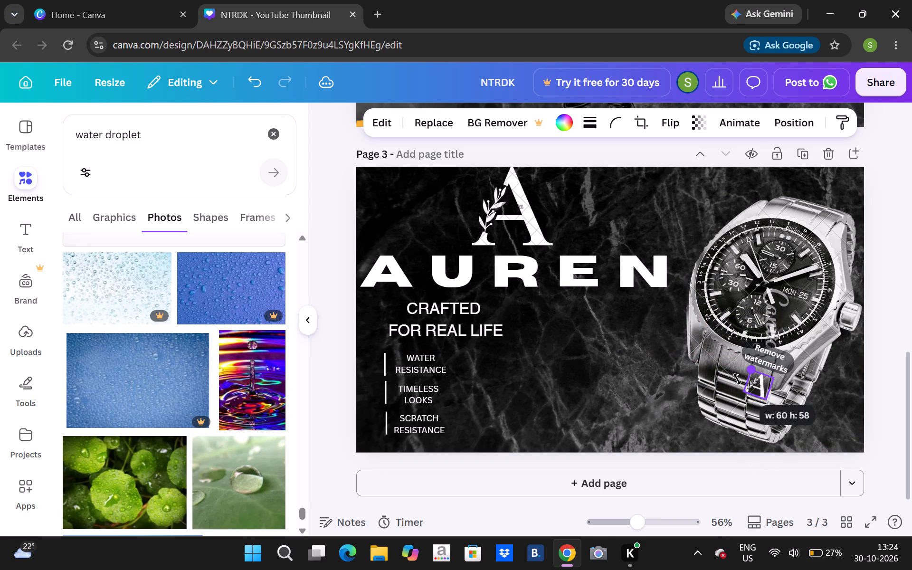
drag(737, 379, 736, 377)
drag(749, 377, 734, 367)
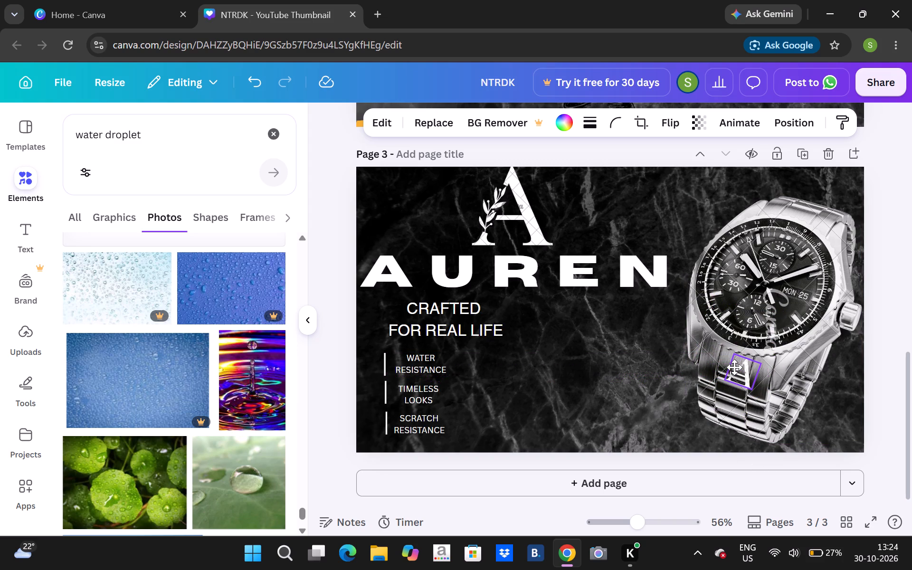
drag(734, 367, 729, 362)
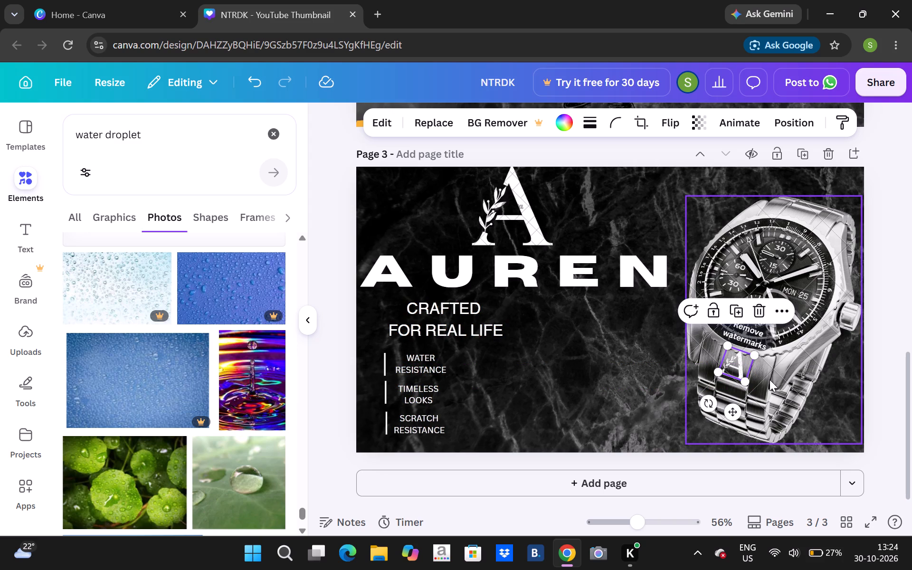
Recolour the small A emblem on the watch strap from the design's colours to black.
click(769, 380)
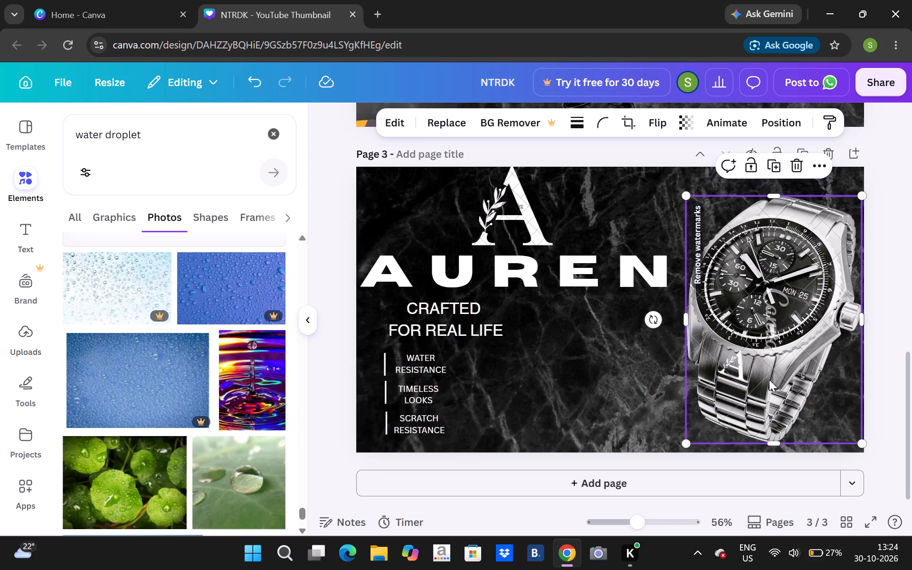
click(735, 362)
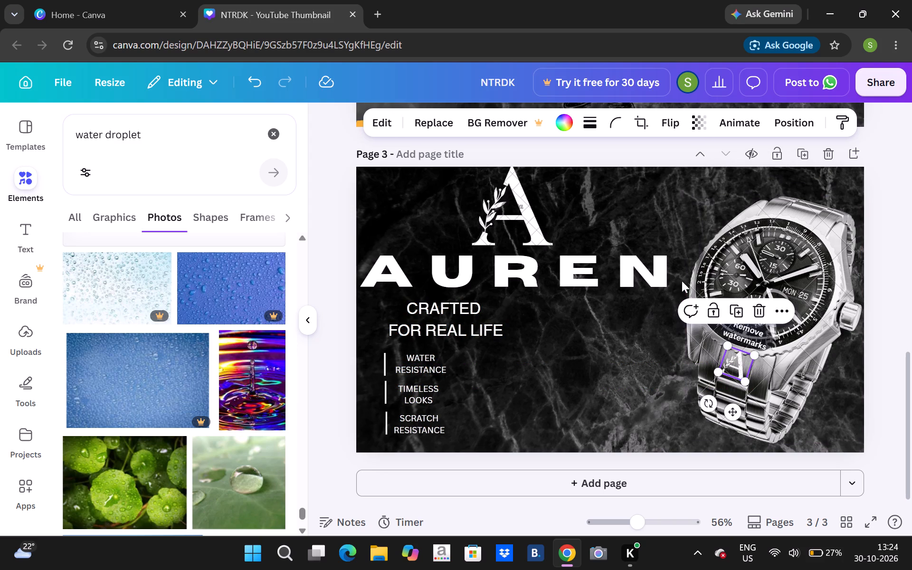
click(560, 123)
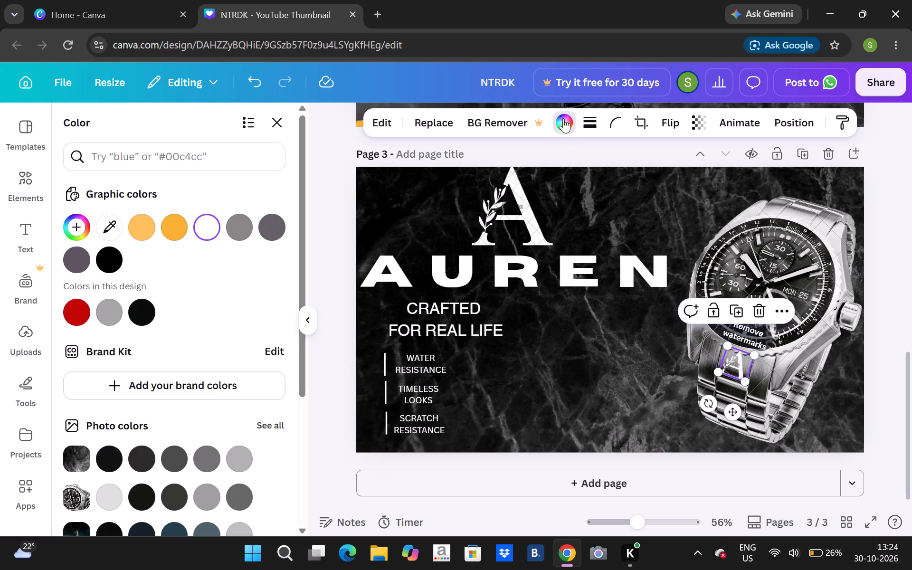
click(139, 305)
click(506, 369)
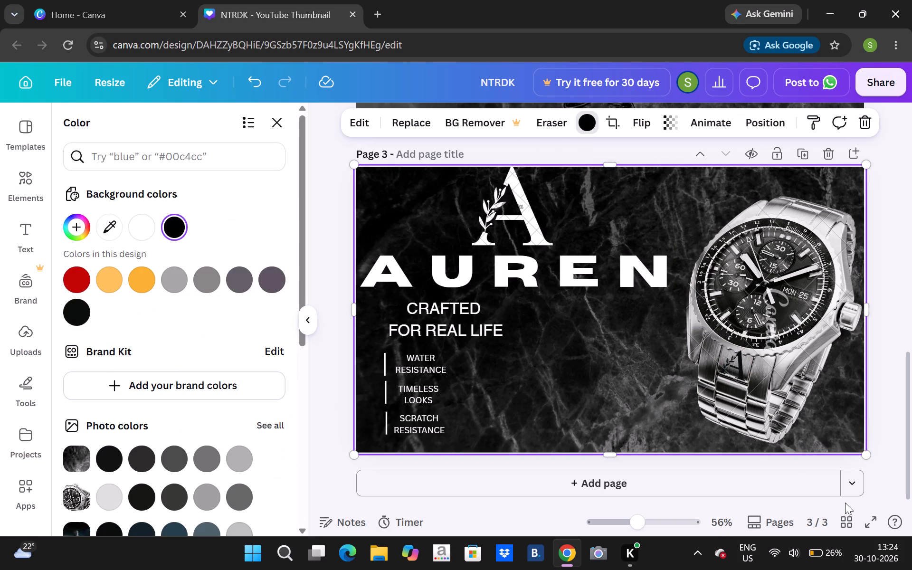
Shrink the black A emblem further and place it on the strap's first link, just below the watch case.
click(744, 365)
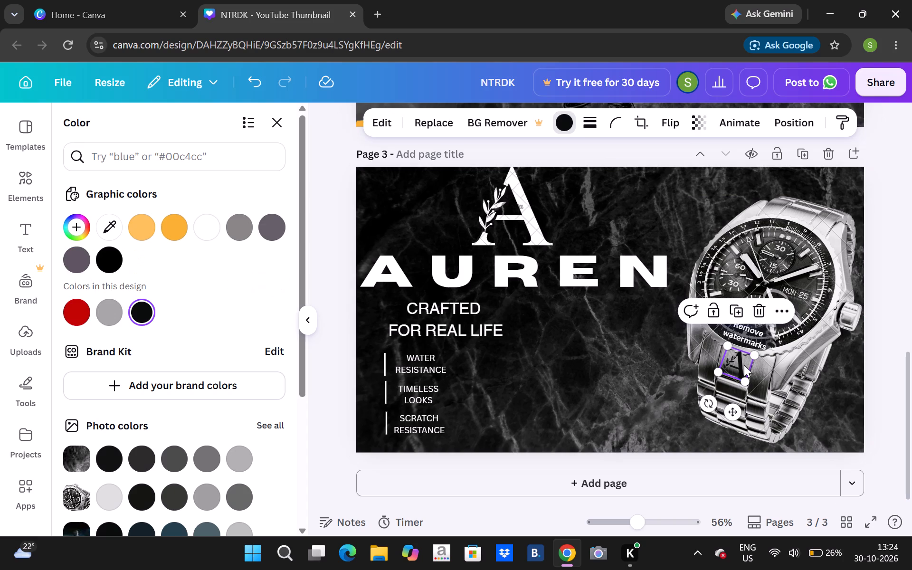
drag(744, 381, 742, 377)
drag(742, 377, 738, 363)
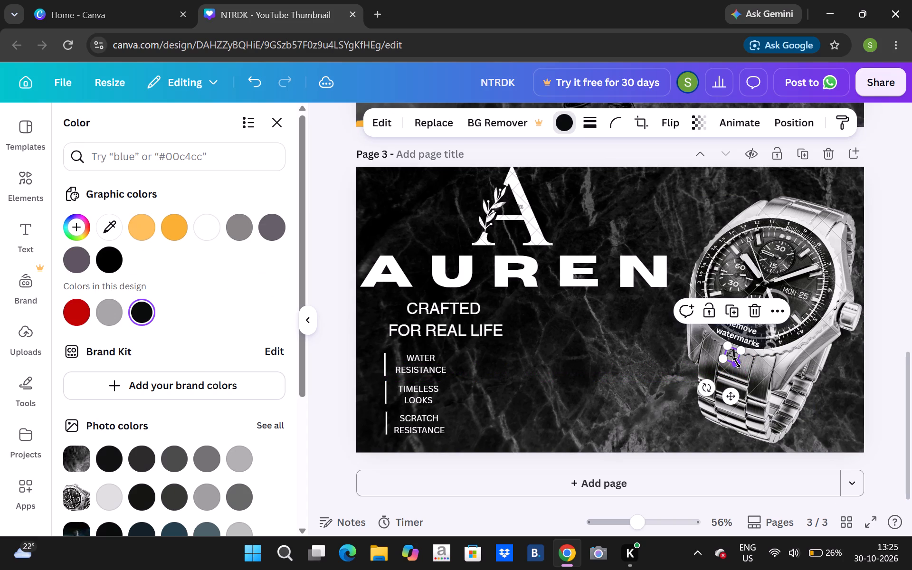
drag(732, 353, 760, 371)
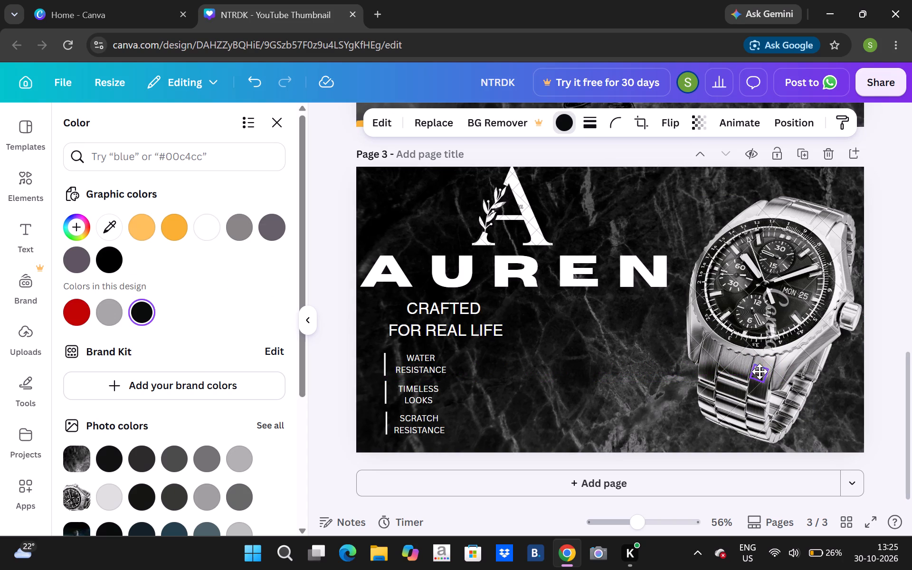
drag(760, 371, 736, 360)
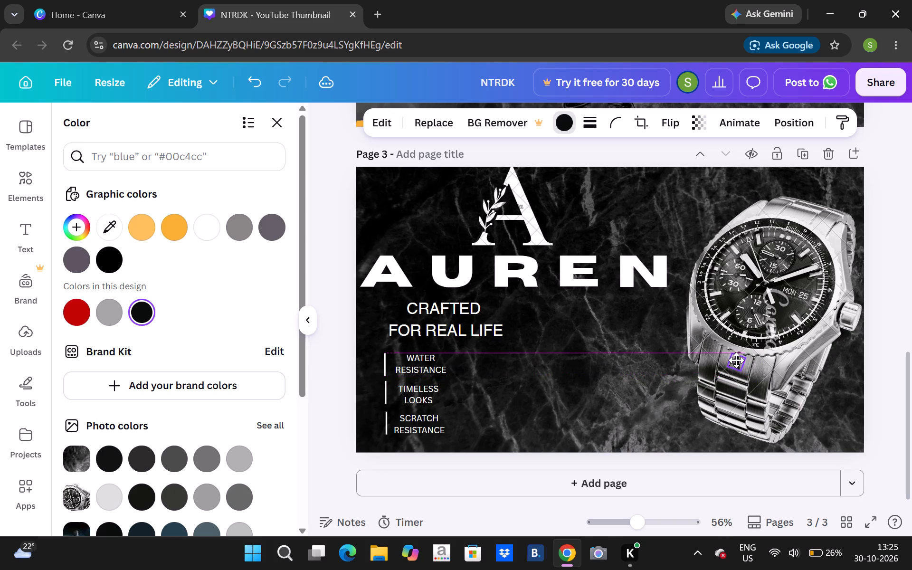
drag(736, 360, 736, 360)
click(736, 360)
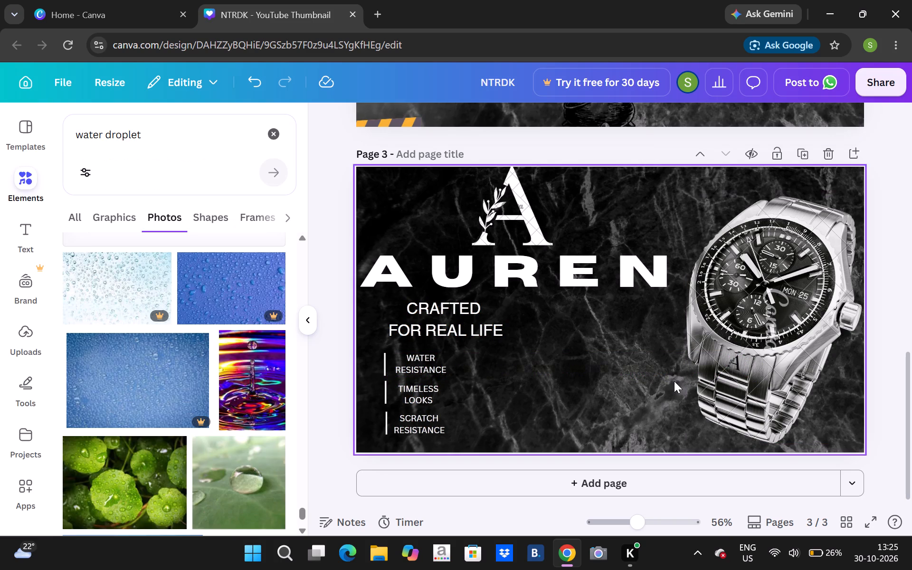
click(674, 381)
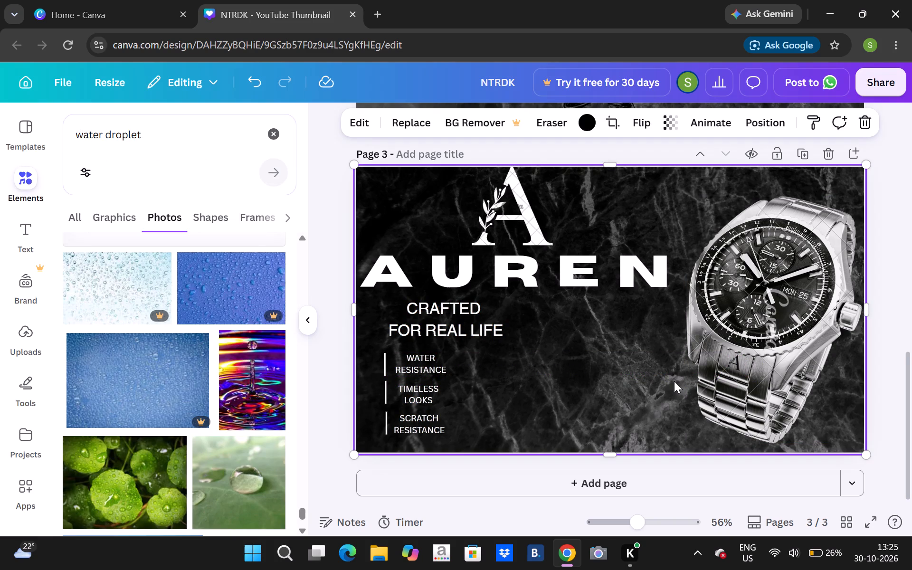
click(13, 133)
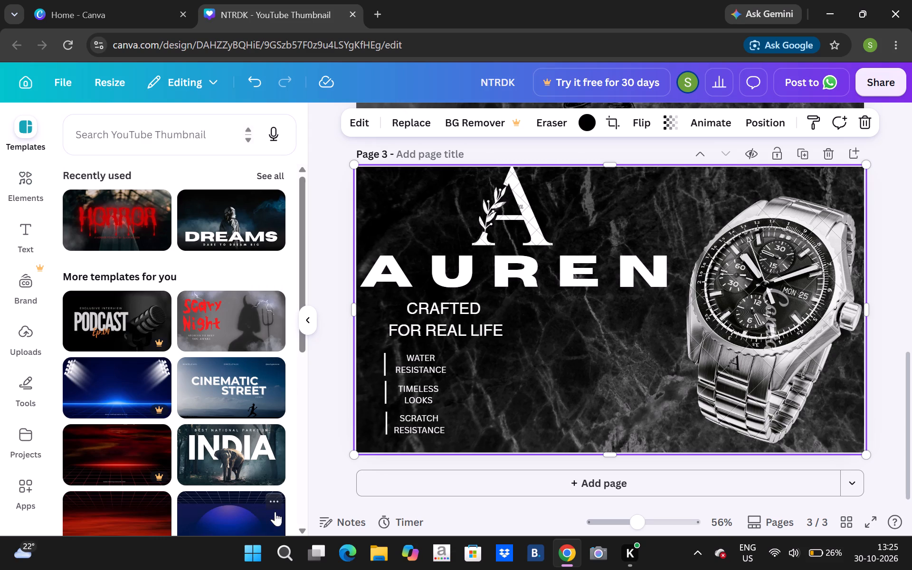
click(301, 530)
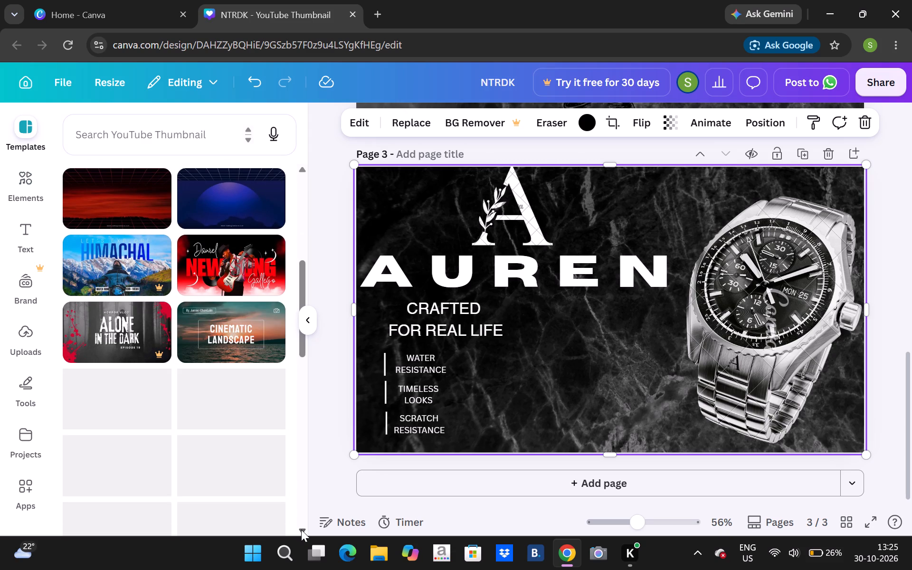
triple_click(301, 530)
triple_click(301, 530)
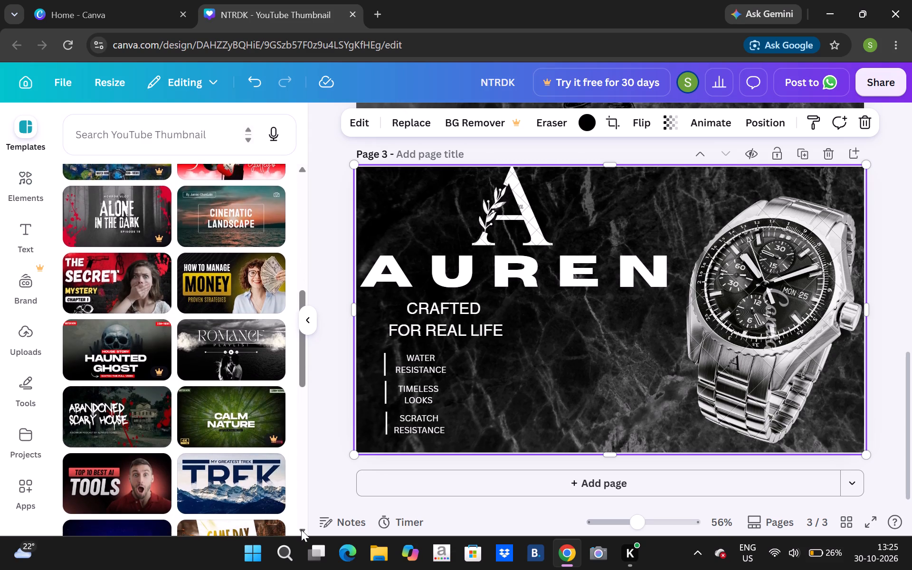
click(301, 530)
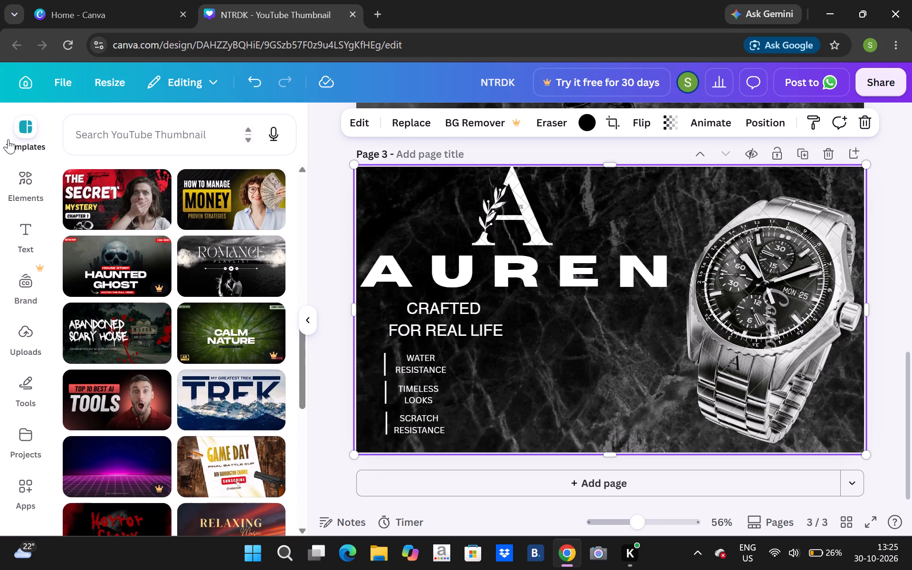
Search the elements for "BORDER" and add the black rectangular frame from the photo results to page 3.
click(17, 166)
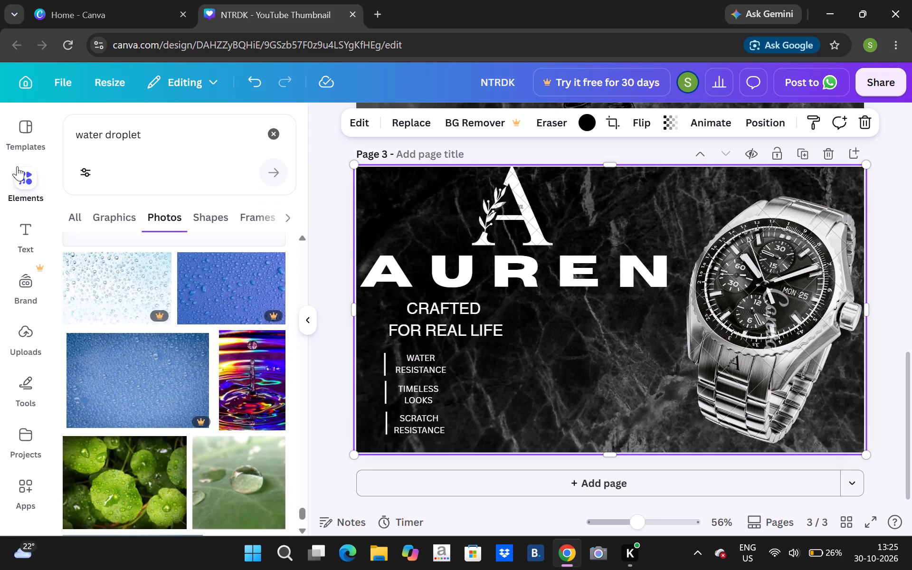
click(275, 136)
click(205, 134)
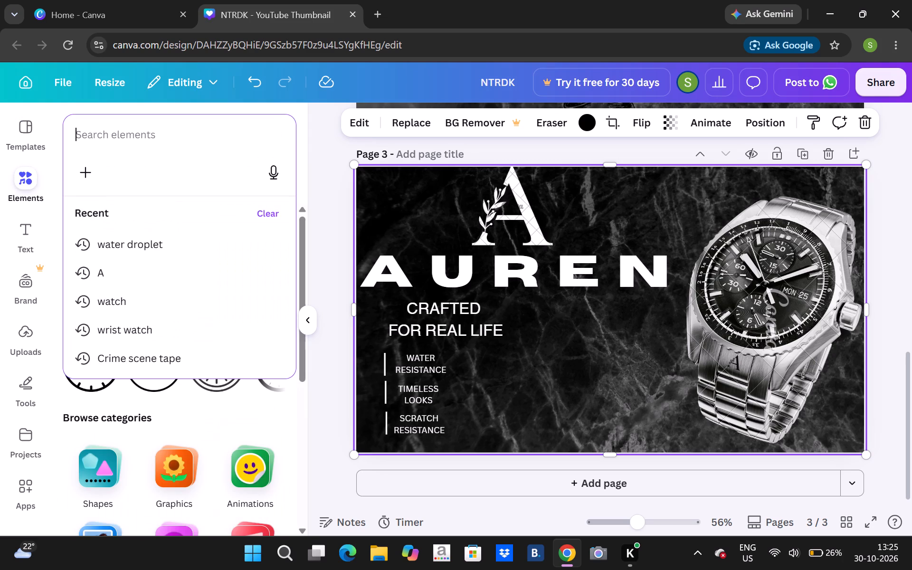
text(BORDER)
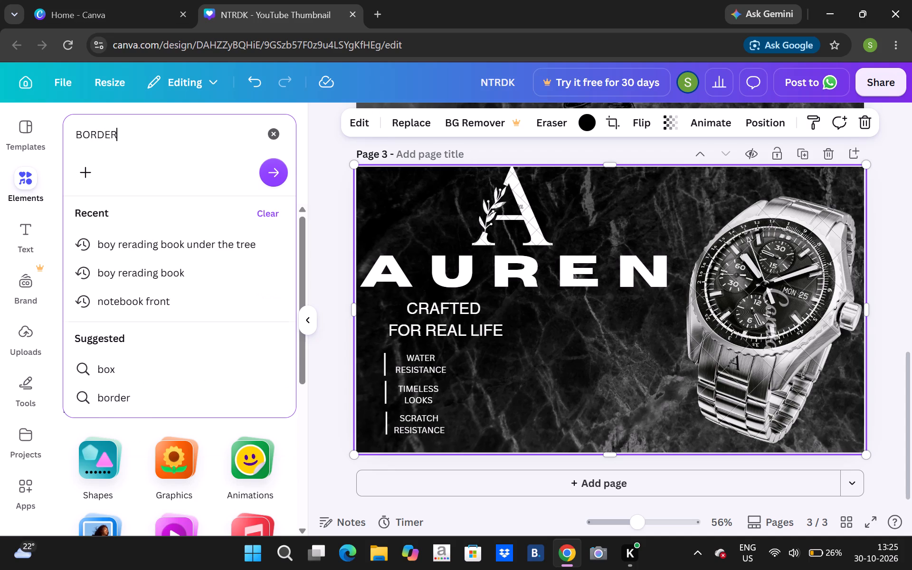
click(273, 181)
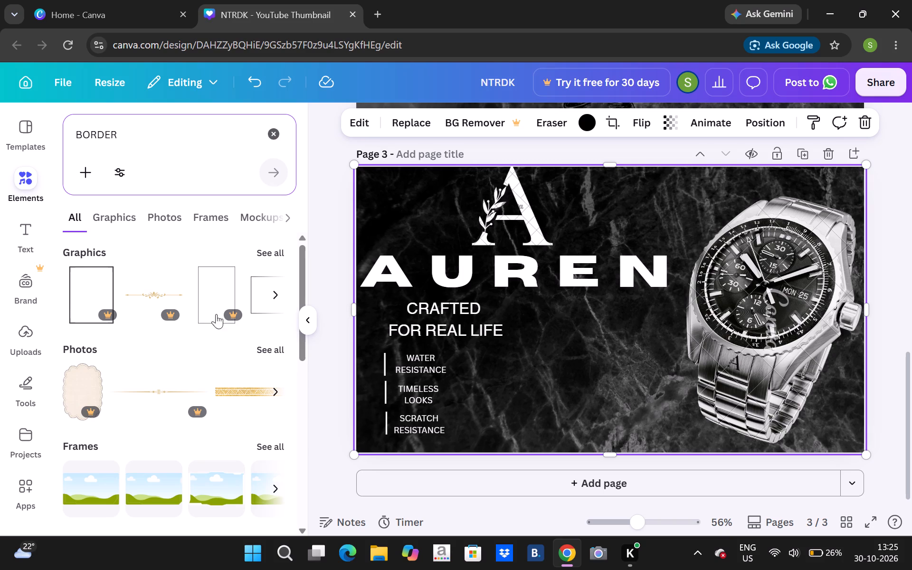
click(281, 289)
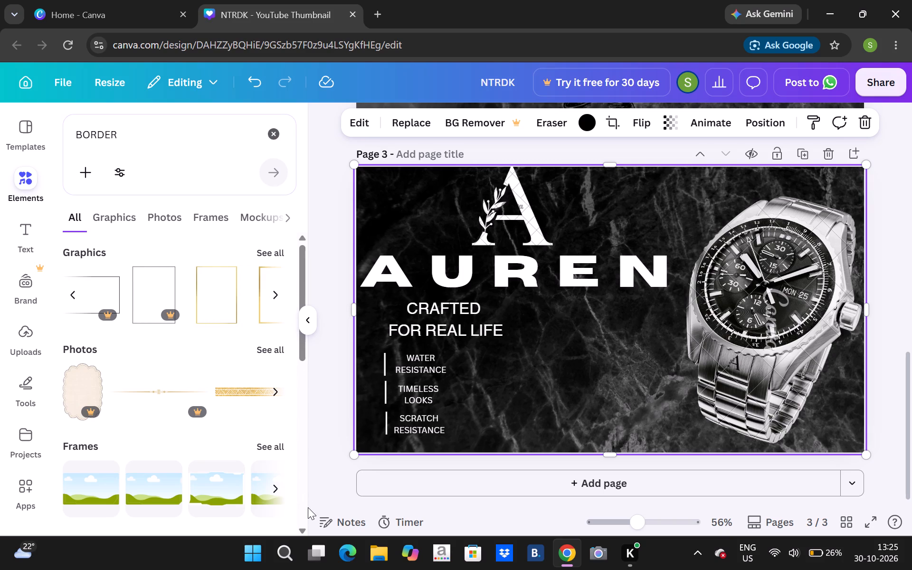
click(297, 523)
click(297, 523)
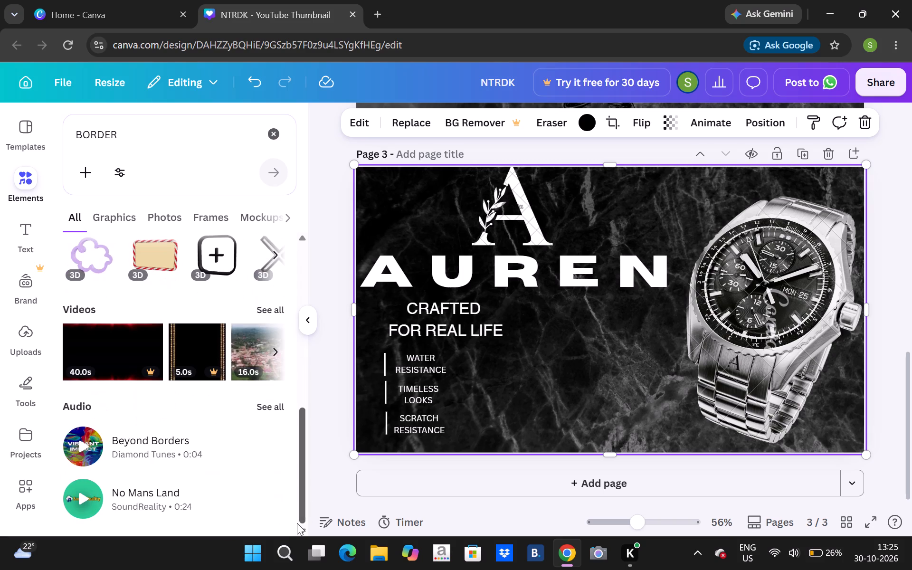
click(157, 220)
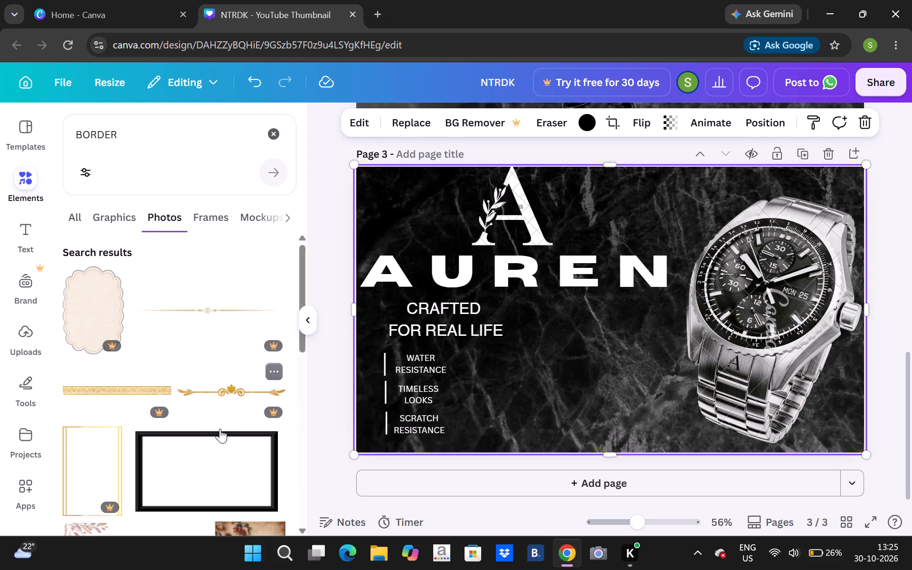
click(232, 465)
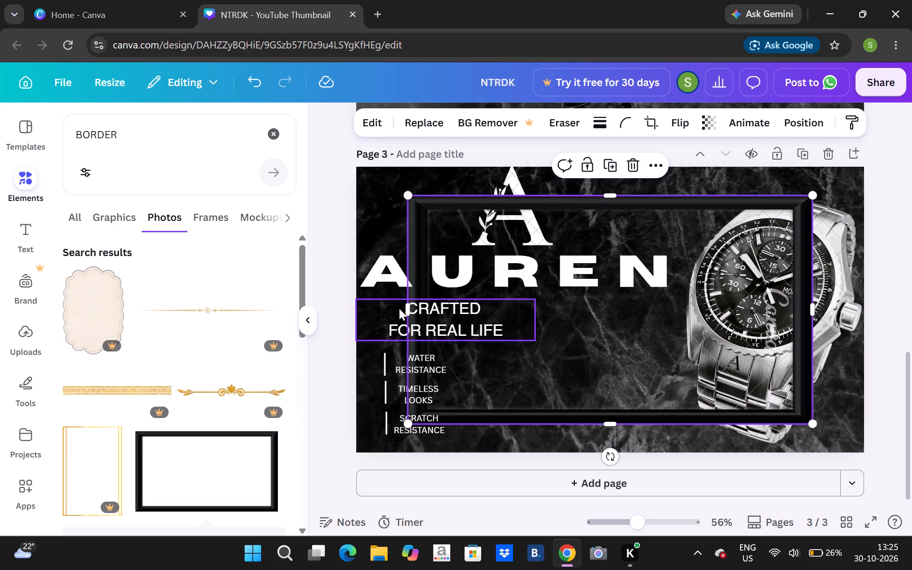
Enlarge, reposition and widen the black frame so it forms a thin border around all edges of page 3.
drag(405, 191, 393, 188)
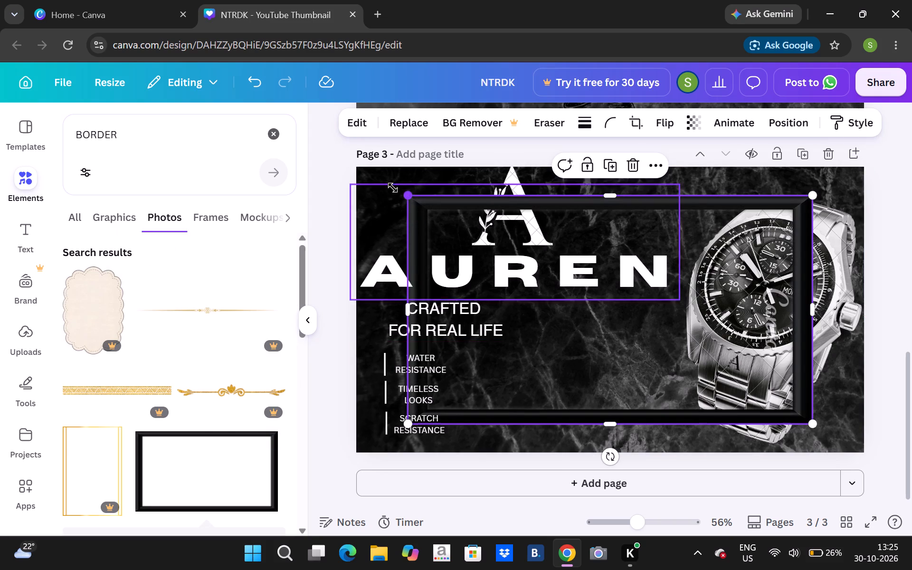
drag(393, 188, 347, 161)
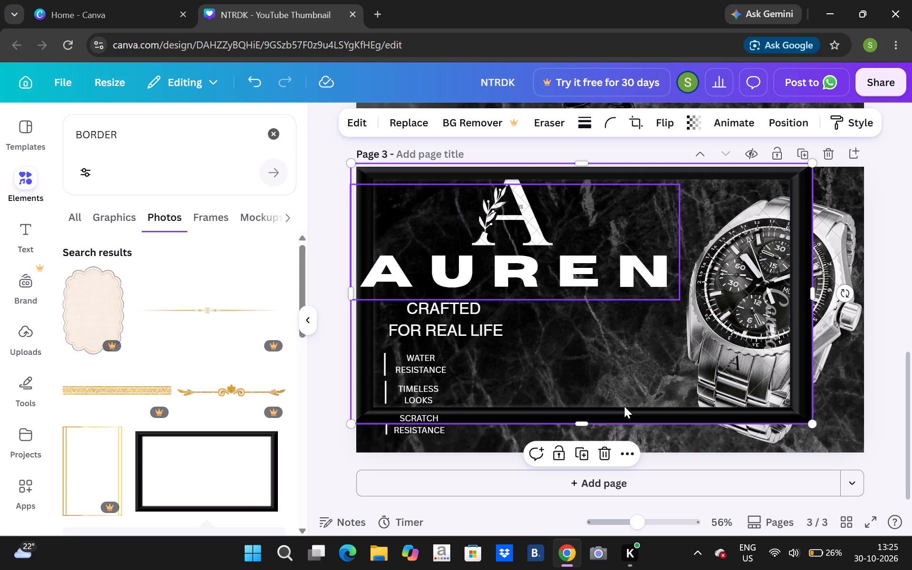
drag(817, 423, 834, 444)
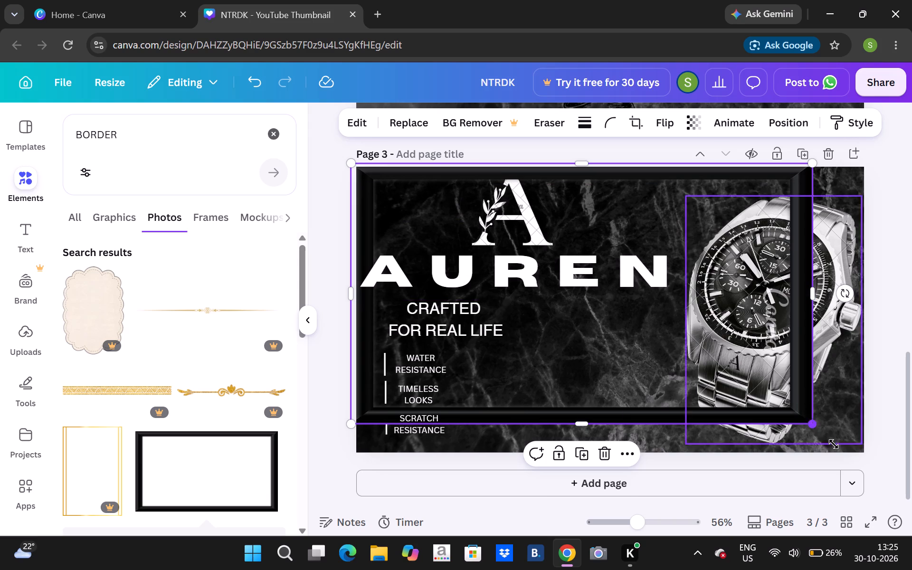
drag(834, 444, 880, 490)
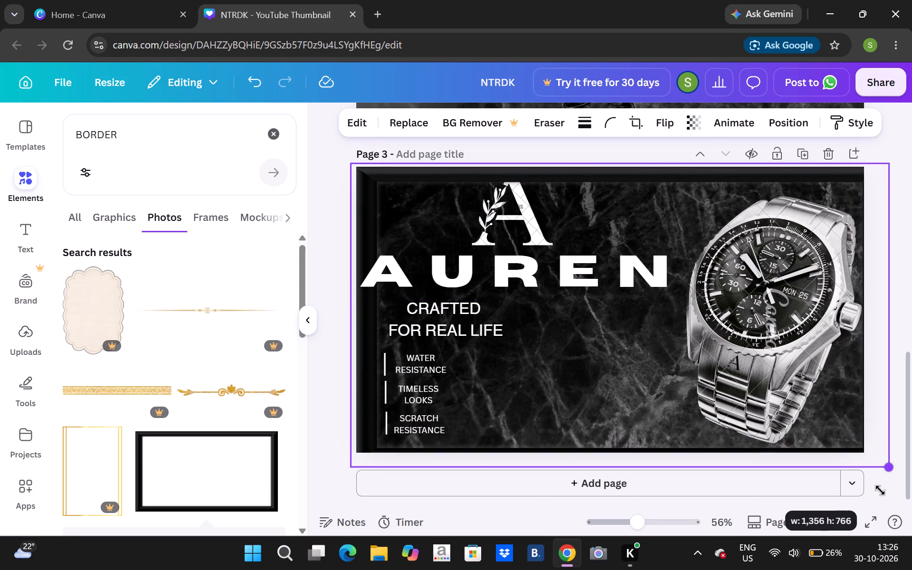
drag(880, 490, 879, 485)
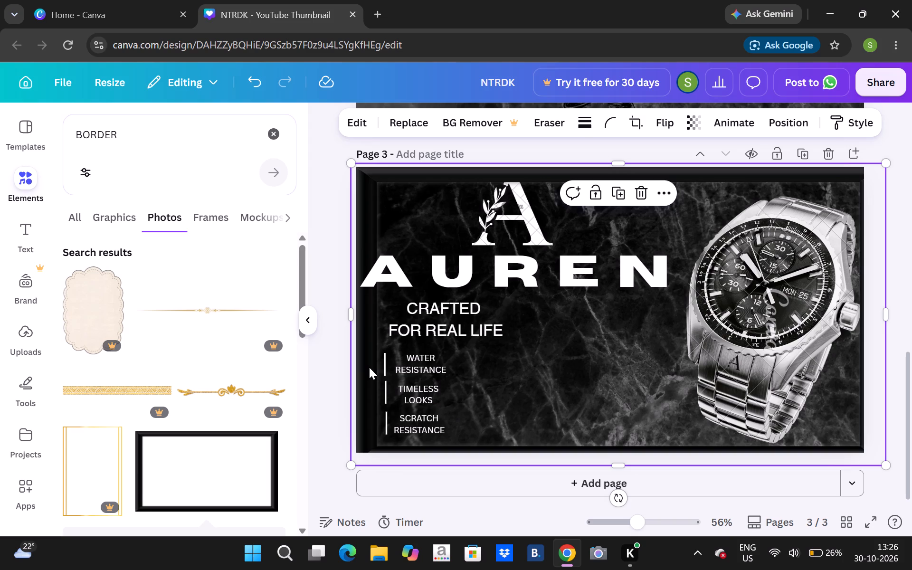
drag(369, 367, 353, 367)
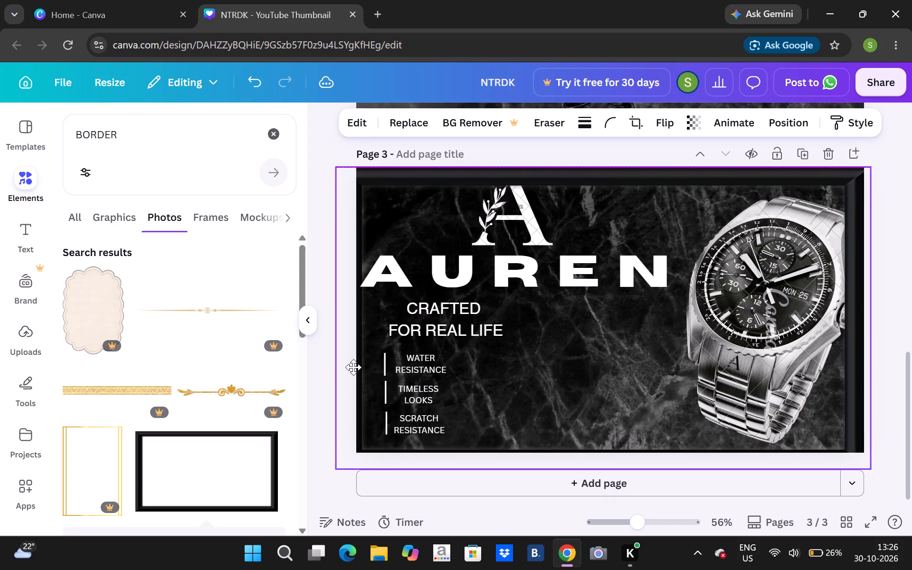
drag(353, 367, 352, 366)
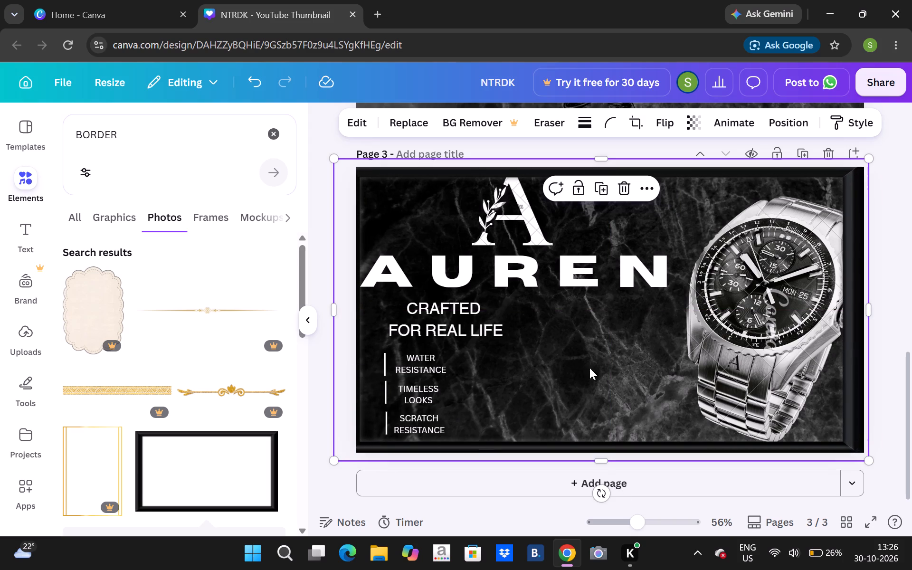
drag(871, 313, 887, 311)
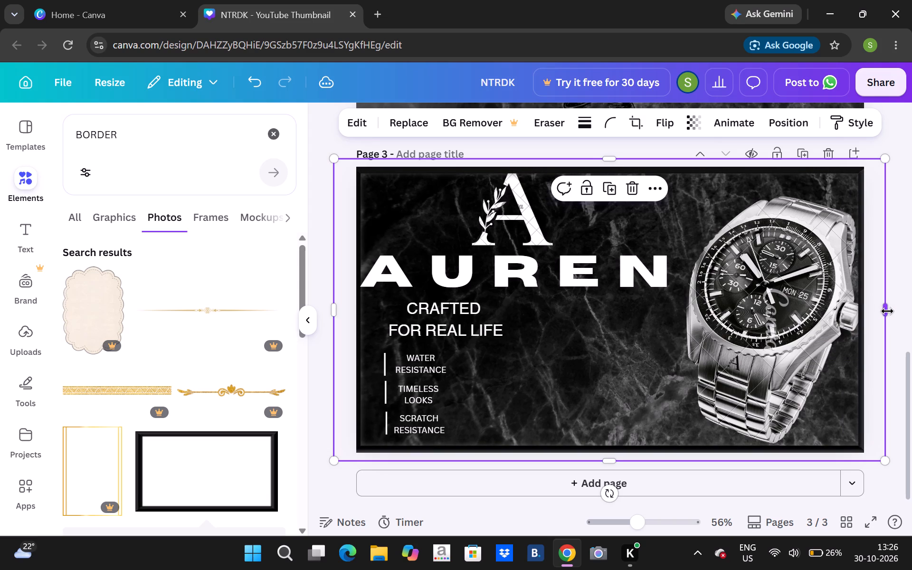
click(781, 302)
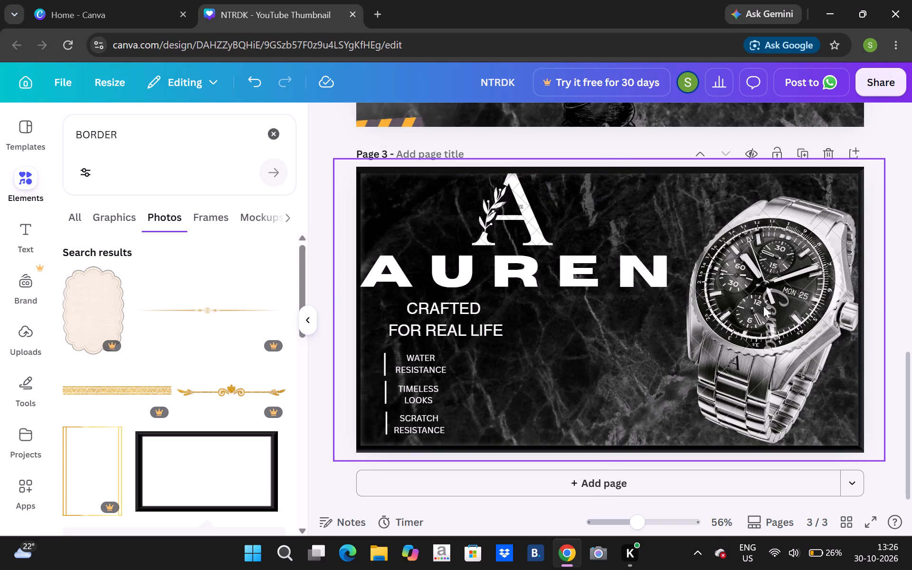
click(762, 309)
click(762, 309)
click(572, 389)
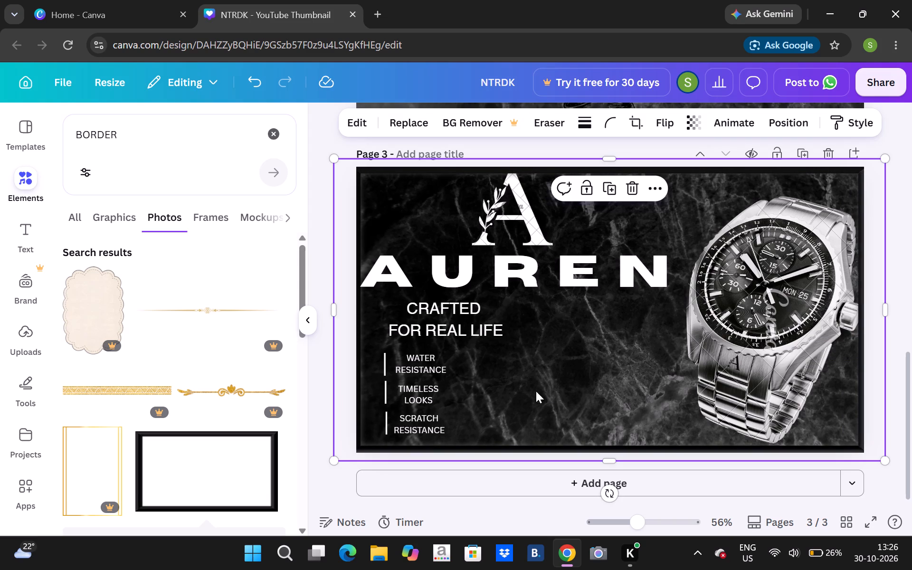
Move the black frame on page 3 aside to uncover the watch for selection.
drag(749, 315, 722, 308)
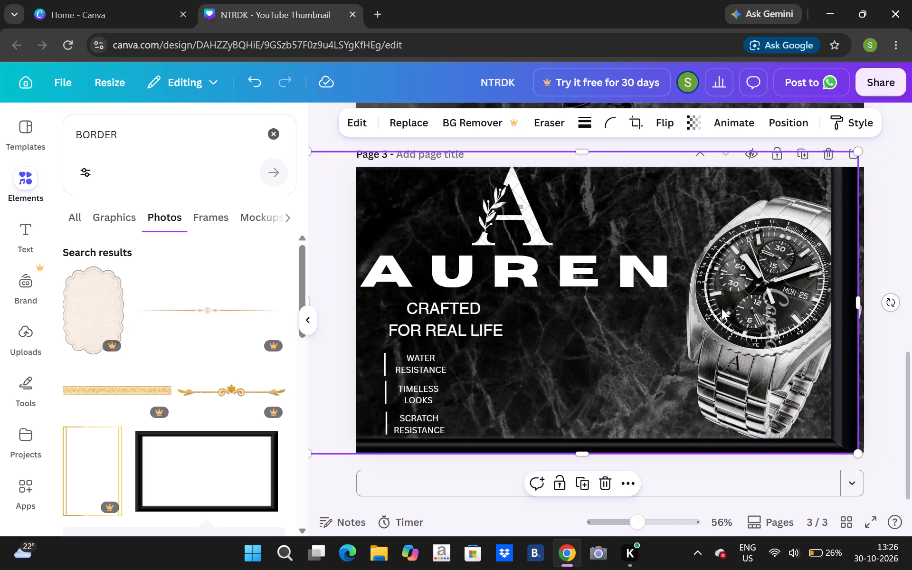
click(729, 311)
click(807, 313)
drag(801, 323, 711, 334)
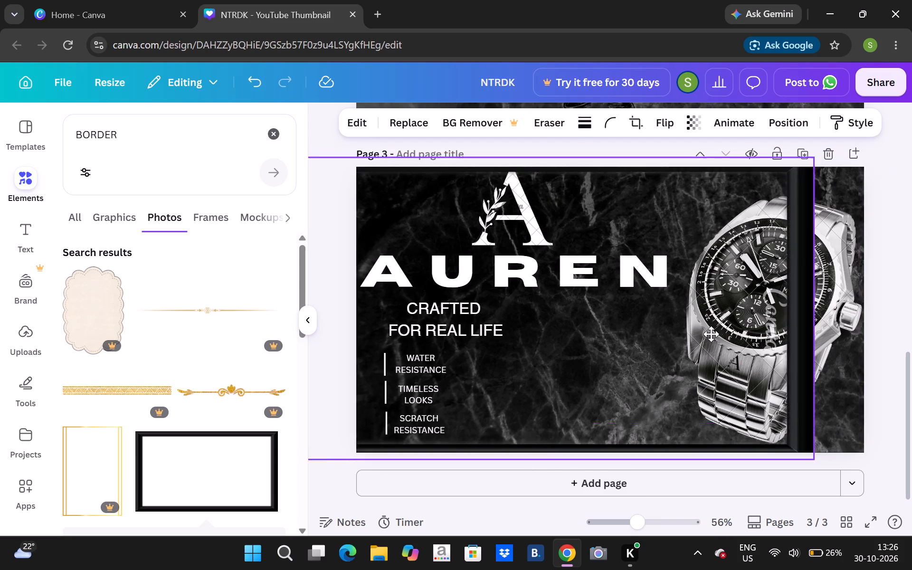
drag(711, 334, 573, 300)
Shrink the watch on page 3 and place it slightly inward and upward, leaving space between it and the page edge.
click(821, 363)
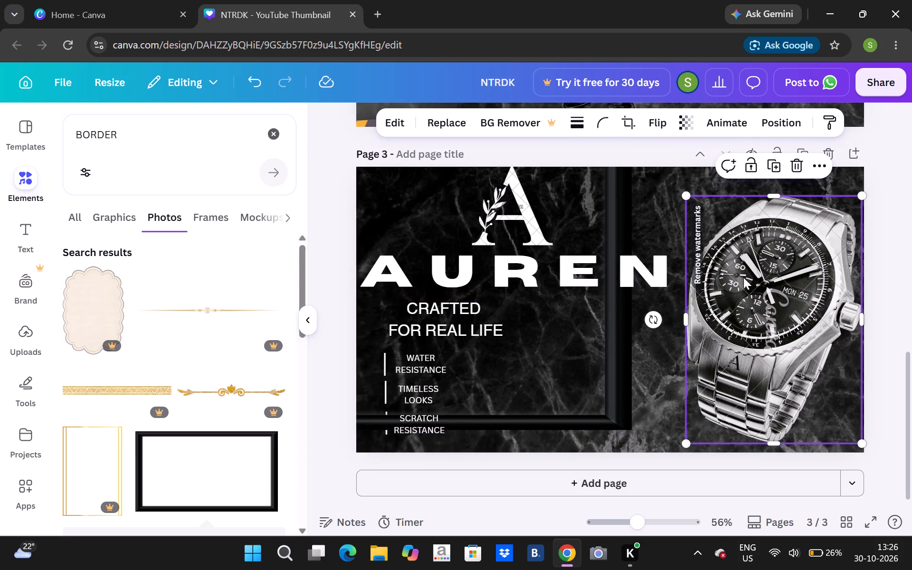
click(692, 195)
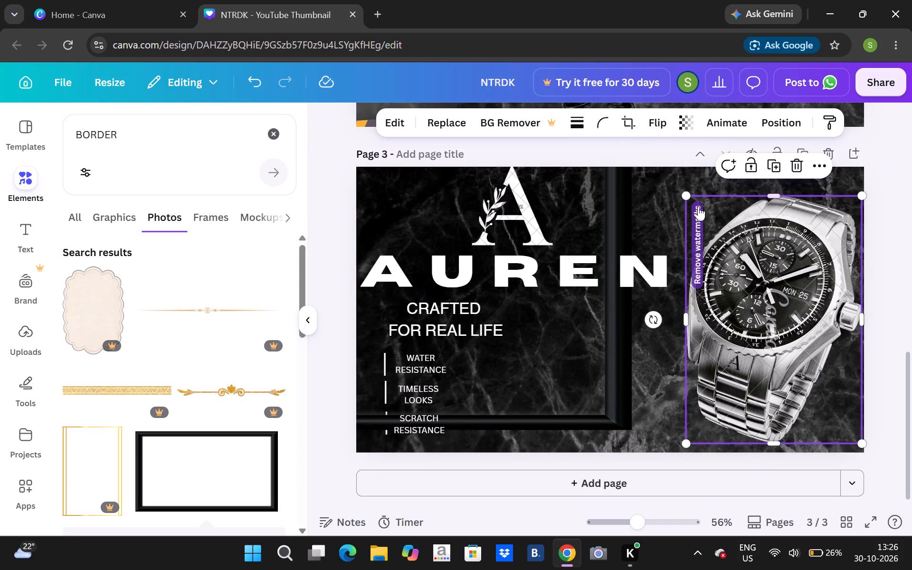
drag(860, 317, 857, 321)
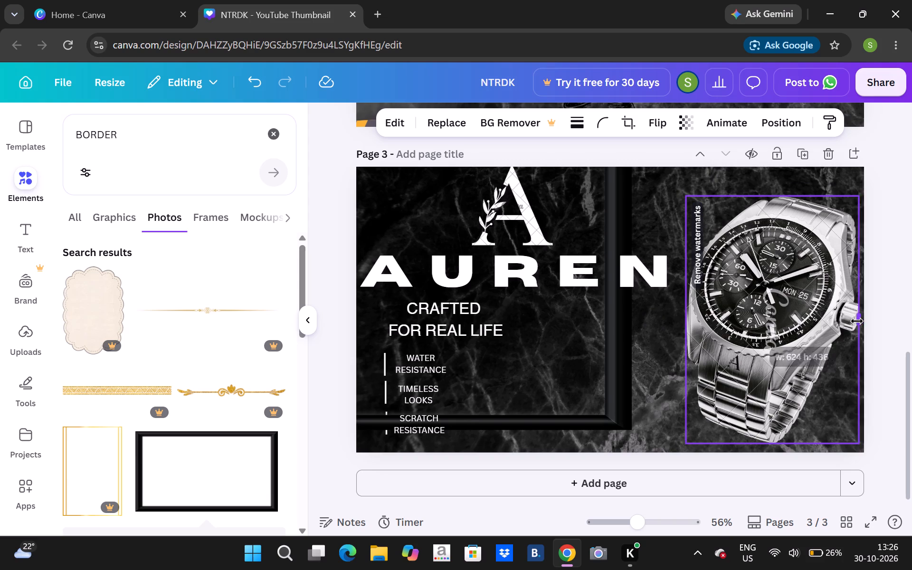
drag(857, 321, 858, 307)
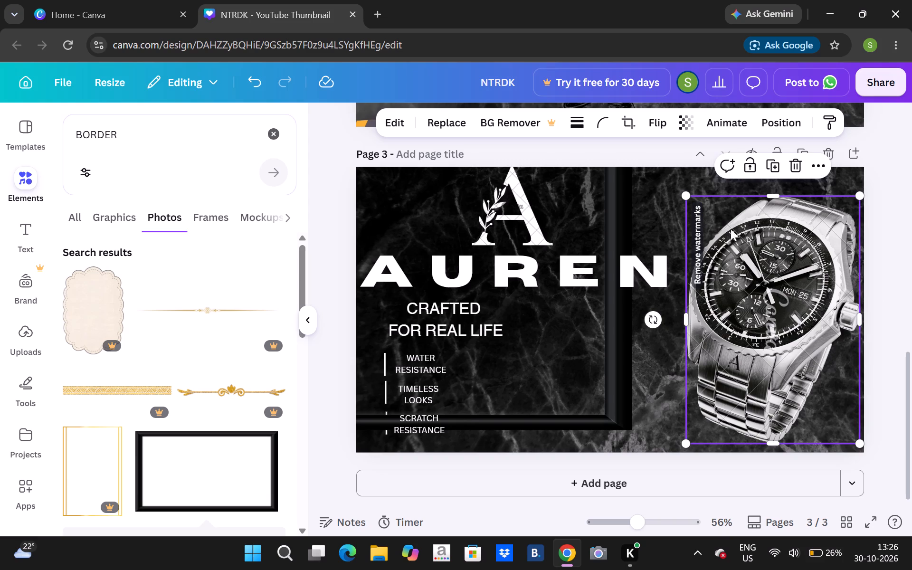
drag(685, 196, 704, 224)
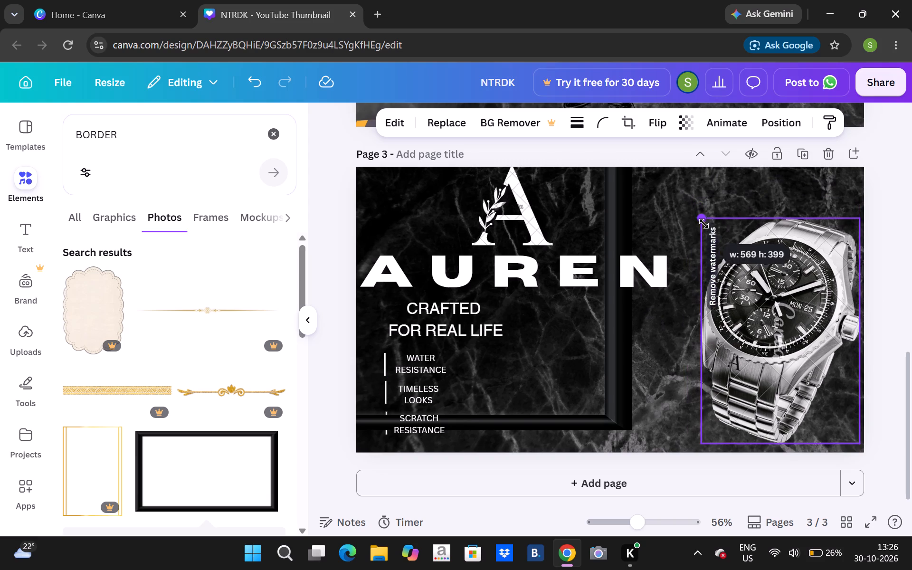
drag(704, 224, 704, 226)
drag(788, 305, 770, 289)
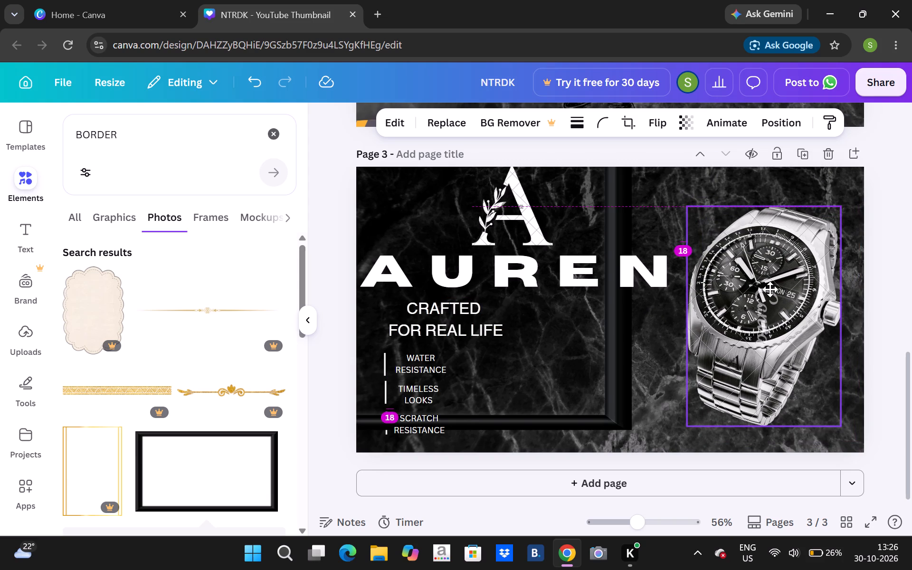
drag(770, 289, 772, 280)
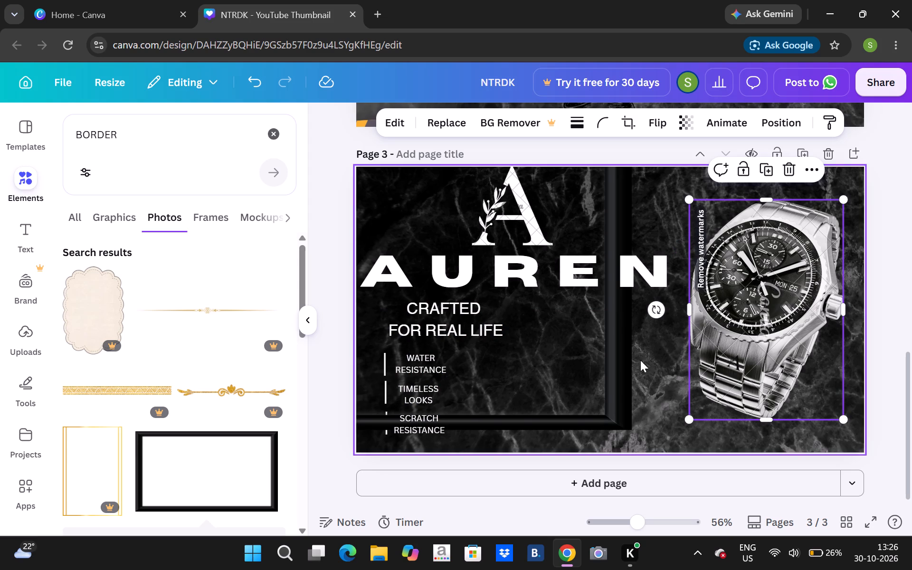
Move the black frame back over page 3 so it forms an even border around all four page edges.
drag(617, 374, 907, 396)
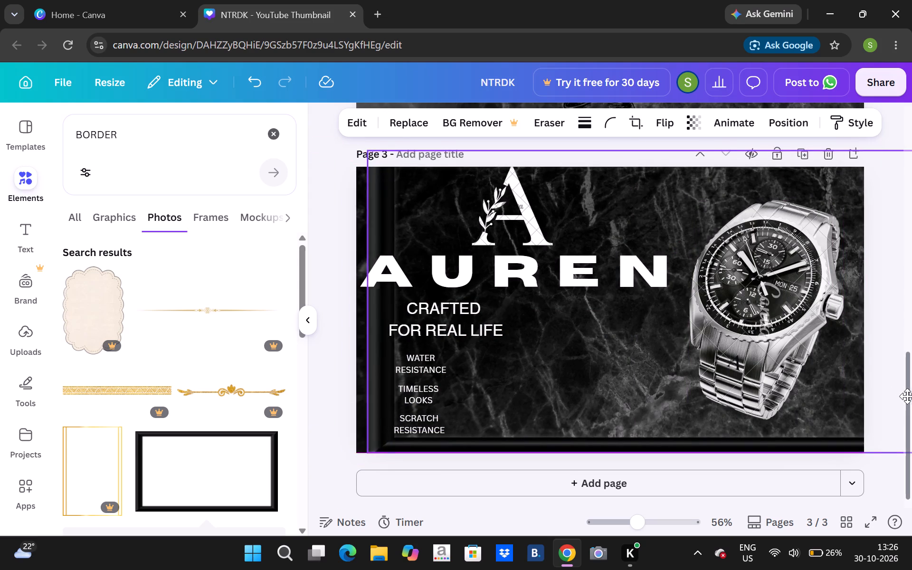
drag(907, 396, 893, 405)
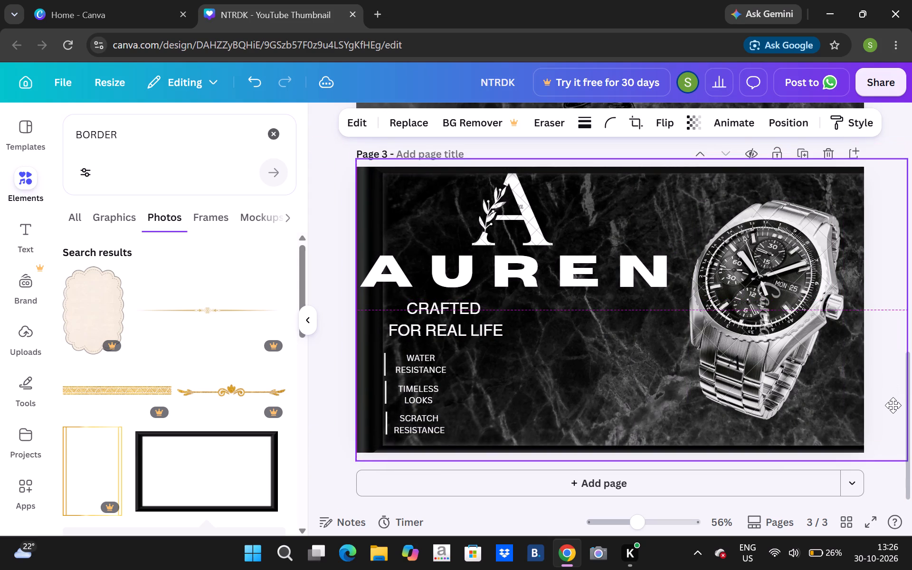
drag(893, 405, 870, 401)
click(870, 401)
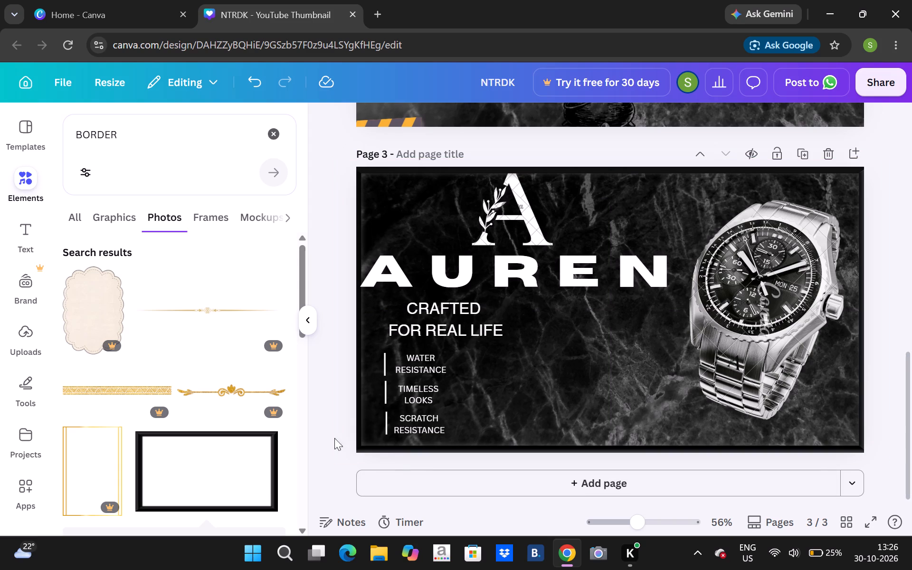
Replace the BORDER element search with "fire" and browse the graphics results.
click(303, 410)
click(303, 410)
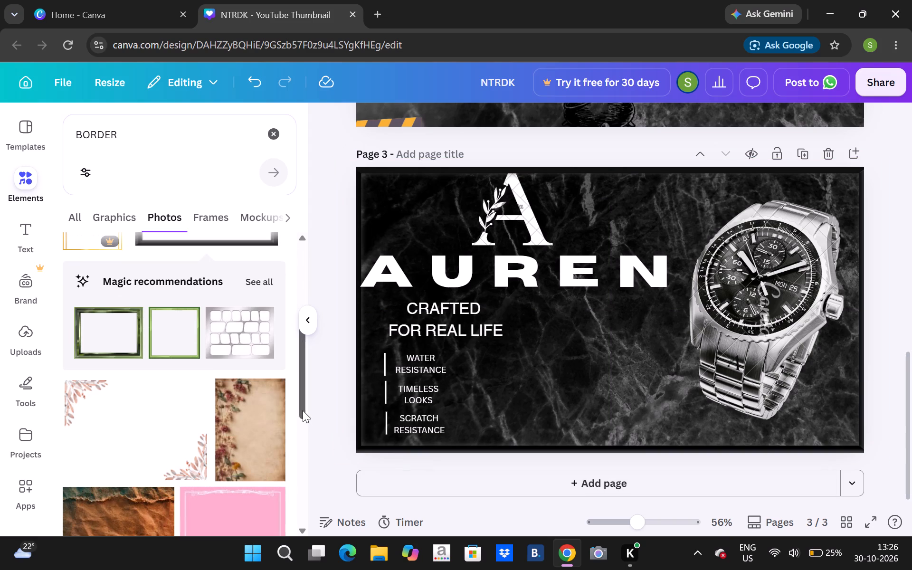
click(271, 134)
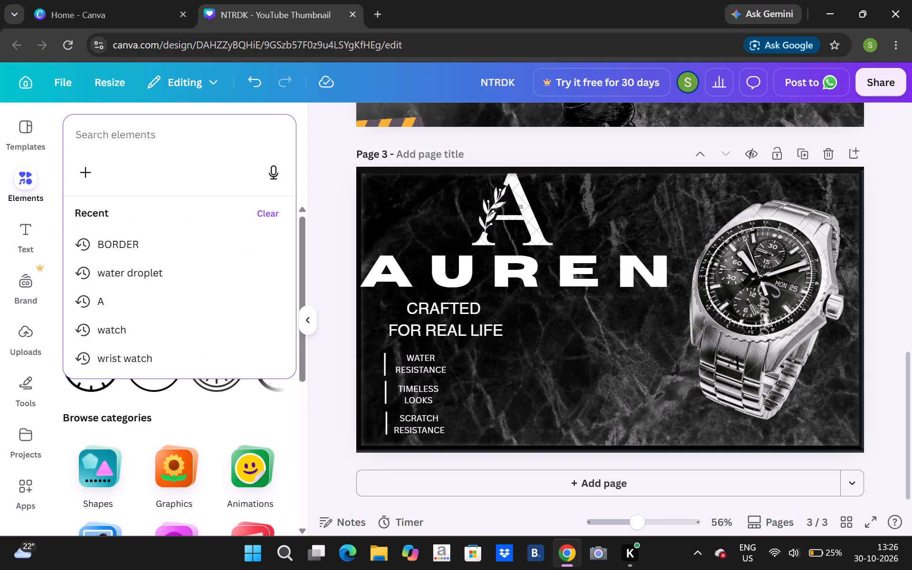
text(fire)
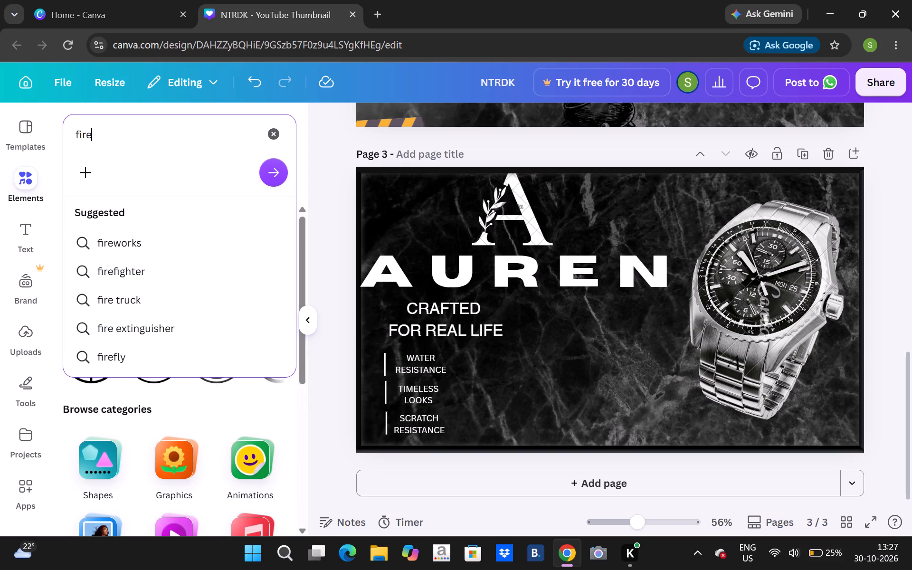
key(Return)
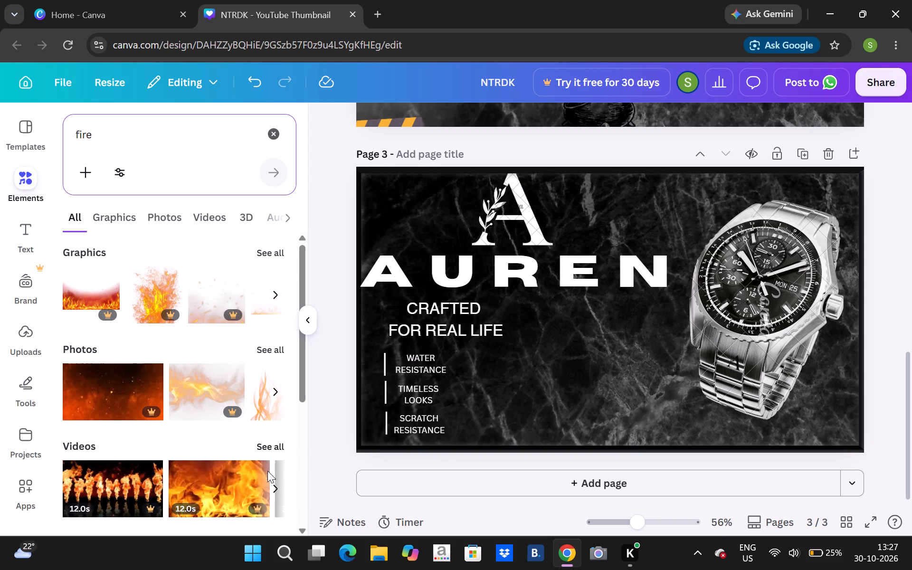
click(274, 289)
click(274, 289)
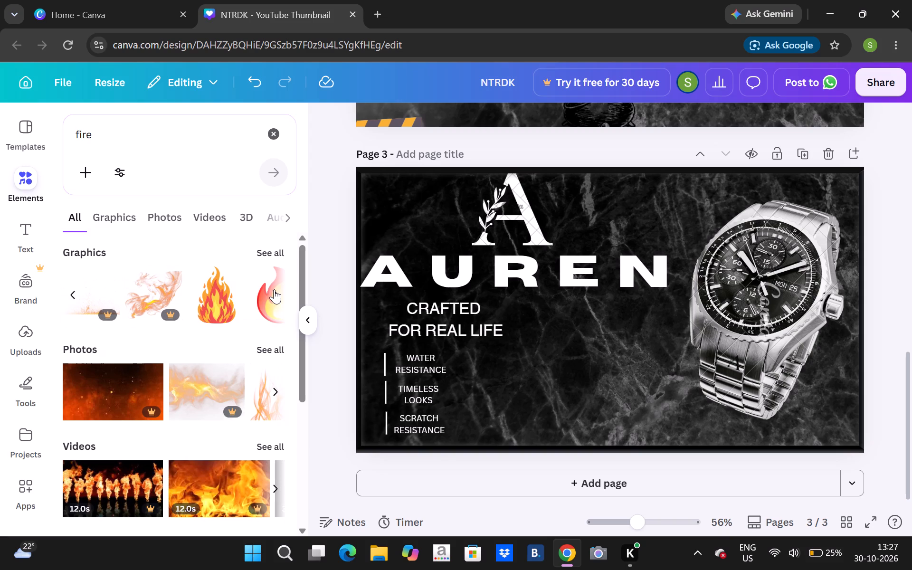
click(274, 289)
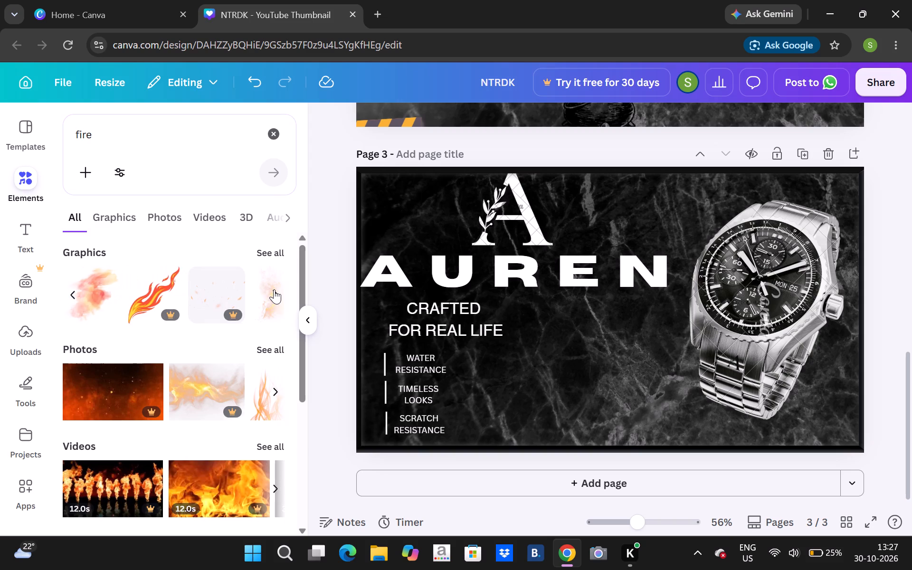
click(274, 289)
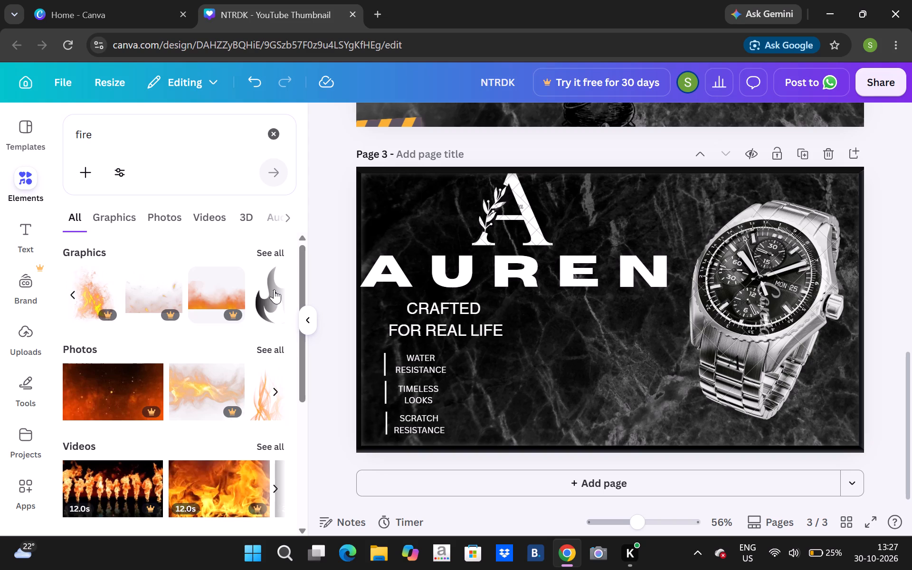
Browse the photo results for "fire" for a suitable flame image.
click(153, 211)
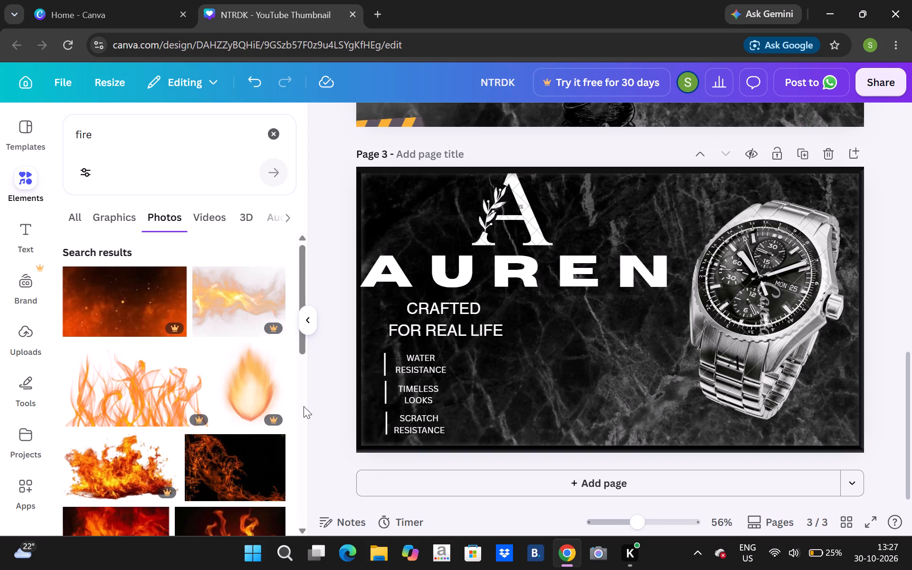
key(Down)
key(Down)
drag(294, 392, 304, 403)
drag(304, 403, 302, 525)
click(302, 525)
click(302, 525)
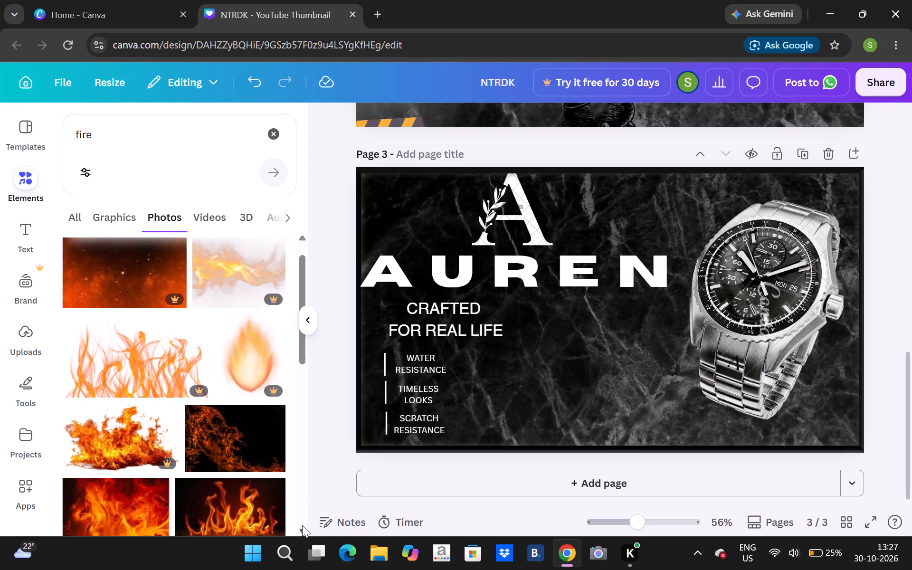
triple_click(302, 525)
click(302, 525)
click(302, 525)
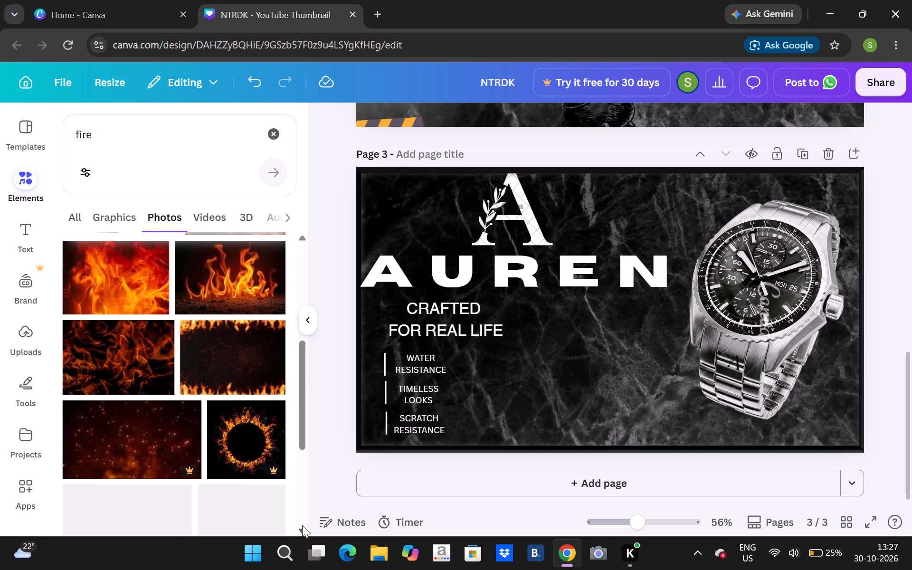
triple_click(302, 525)
double_click(302, 525)
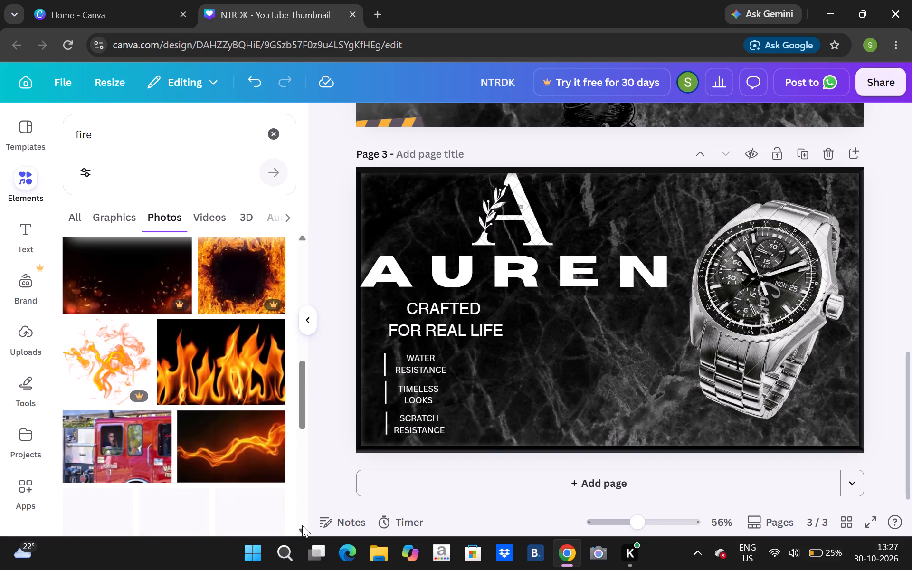
triple_click(302, 525)
triple_click(302, 525)
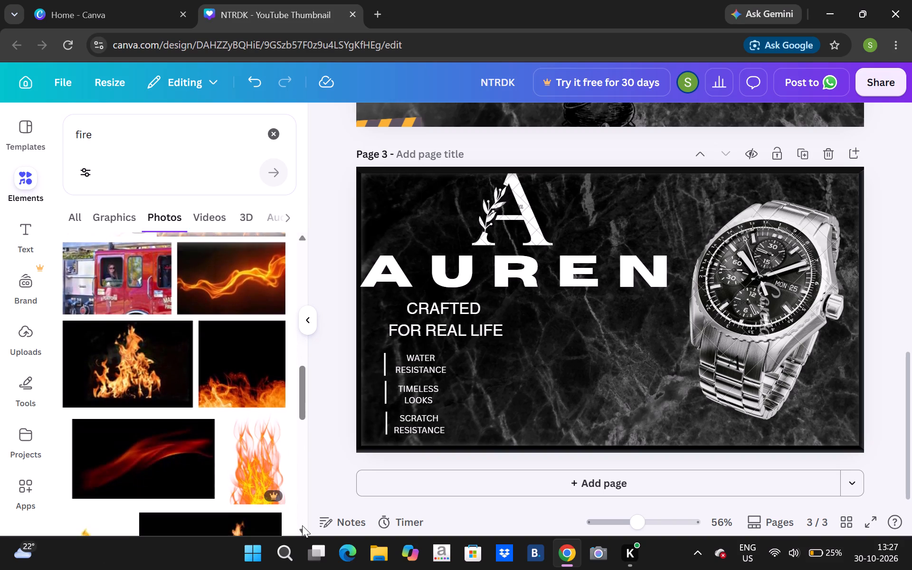
triple_click(302, 525)
triple_click(302, 525)
double_click(302, 525)
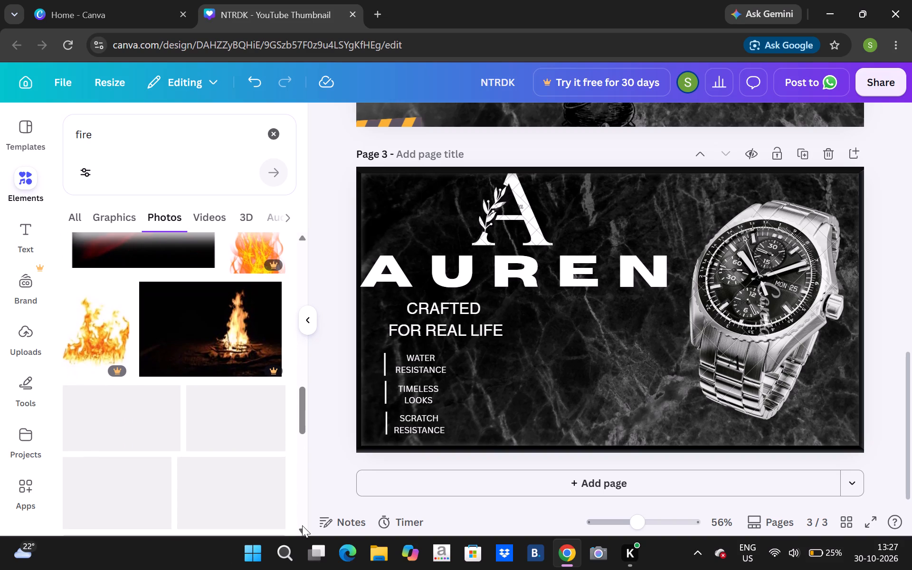
triple_click(302, 525)
click(302, 525)
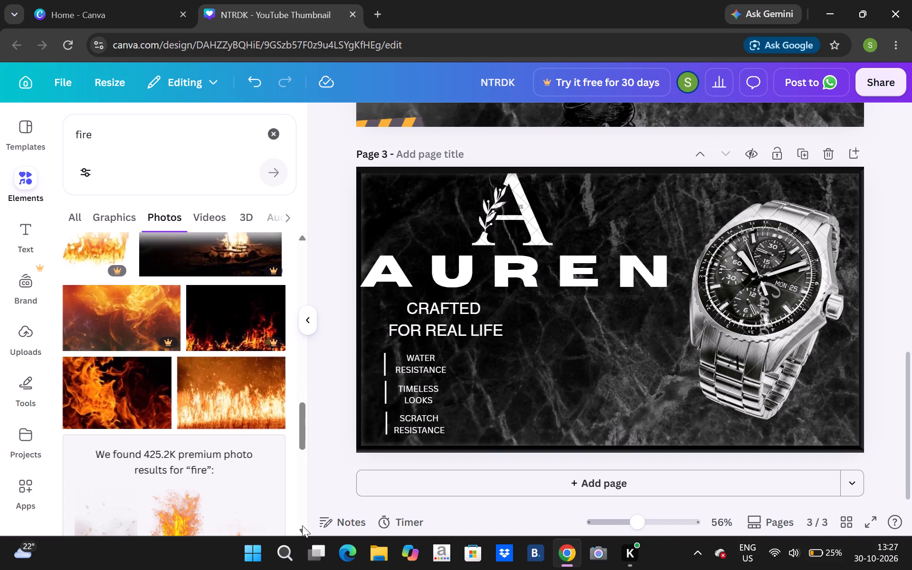
triple_click(302, 525)
triple_click(302, 525)
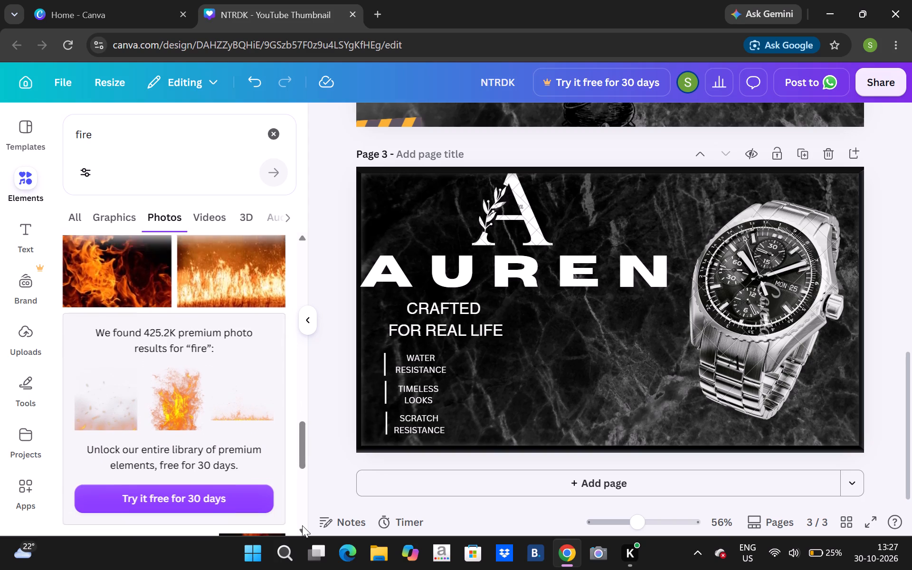
triple_click(302, 525)
click(302, 525)
triple_click(302, 525)
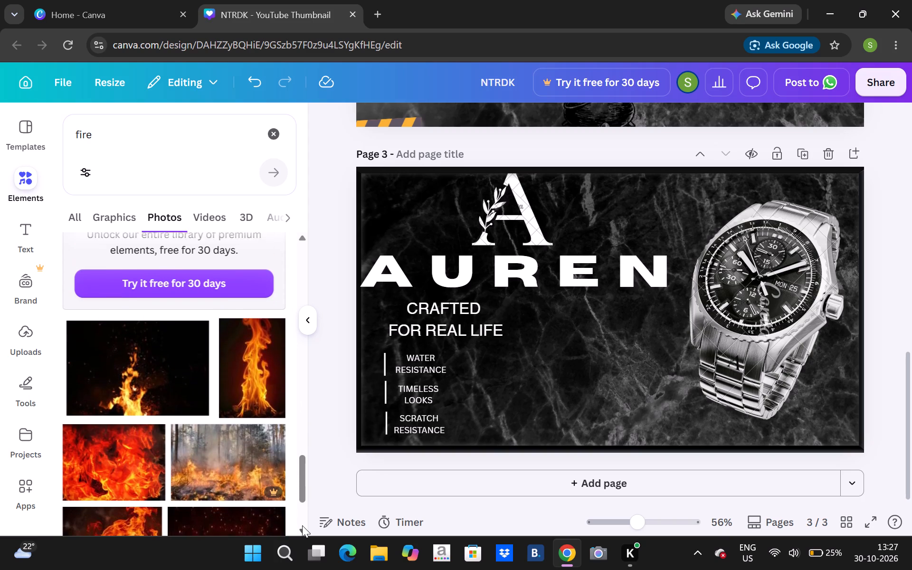
triple_click(302, 525)
triple_click(302, 525)
triple_click(302, 525)
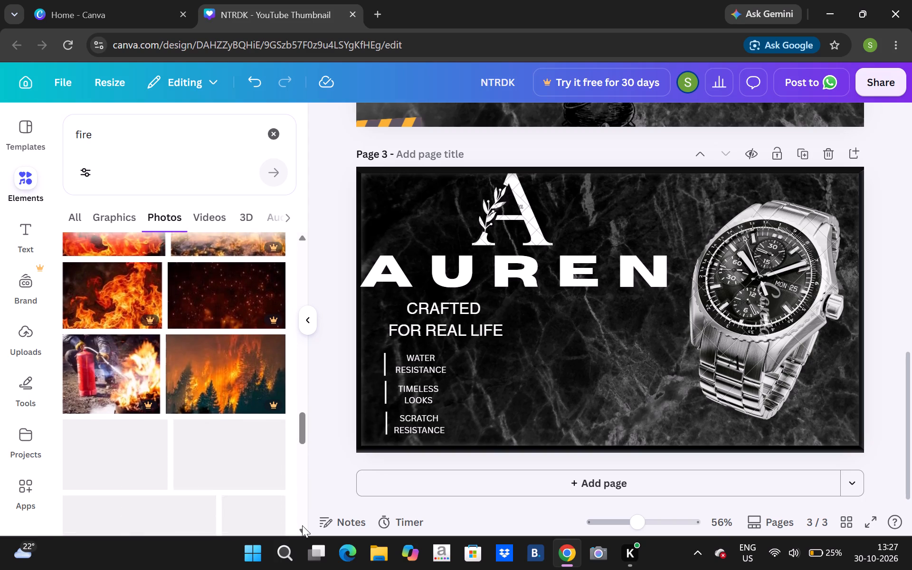
triple_click(302, 525)
click(302, 525)
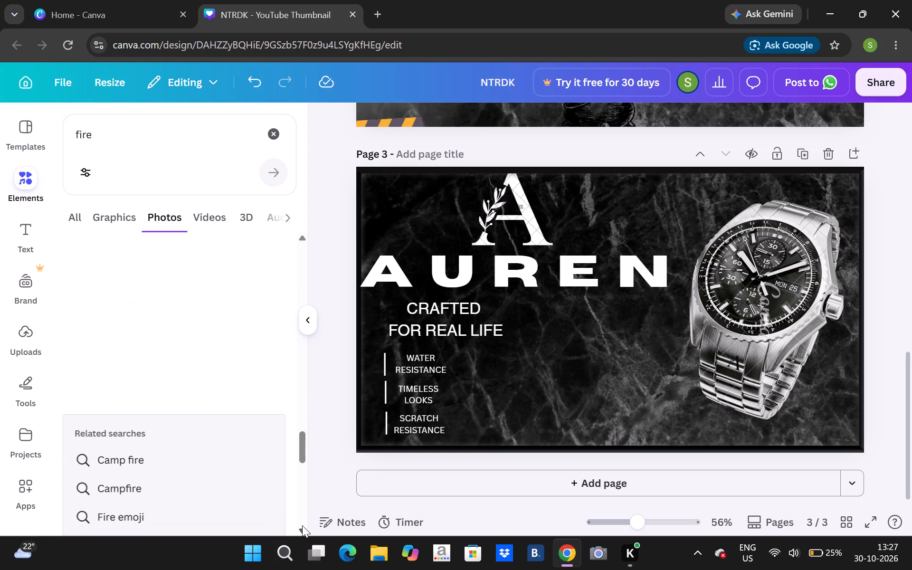
click(302, 525)
triple_click(302, 525)
triple_click(302, 525)
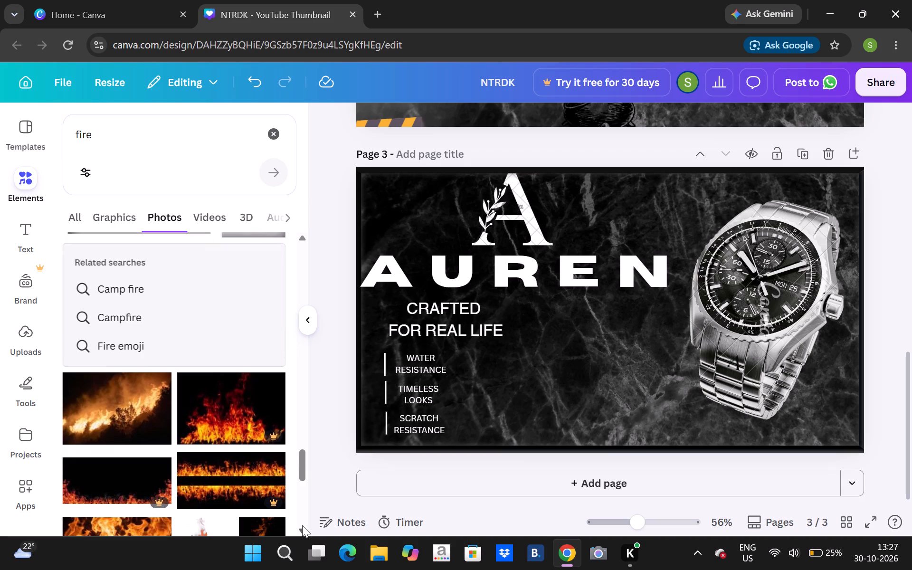
triple_click(302, 525)
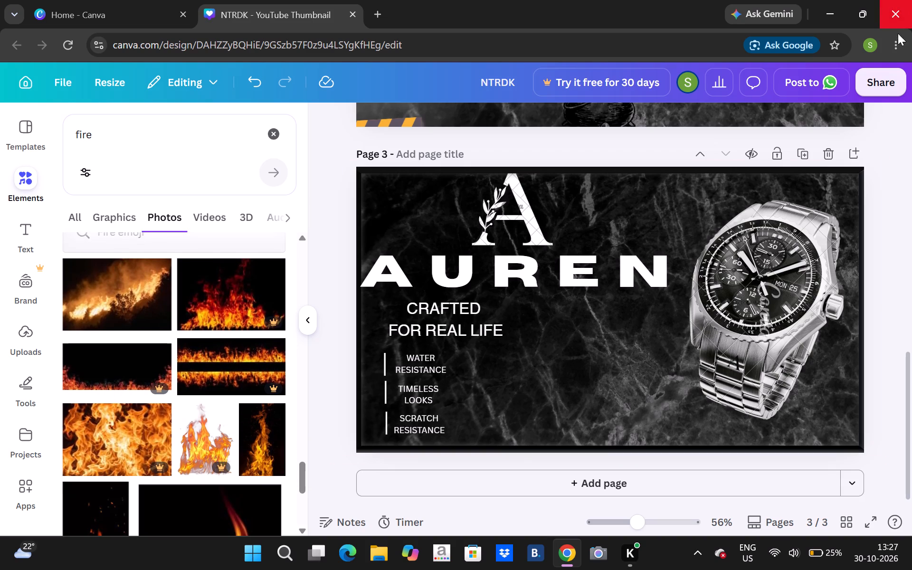
Review the STREE 2 thumbnail on page 2 and the NTRDK shoe thumbnail on page 1, and return to page 3.
click(911, 145)
click(911, 145)
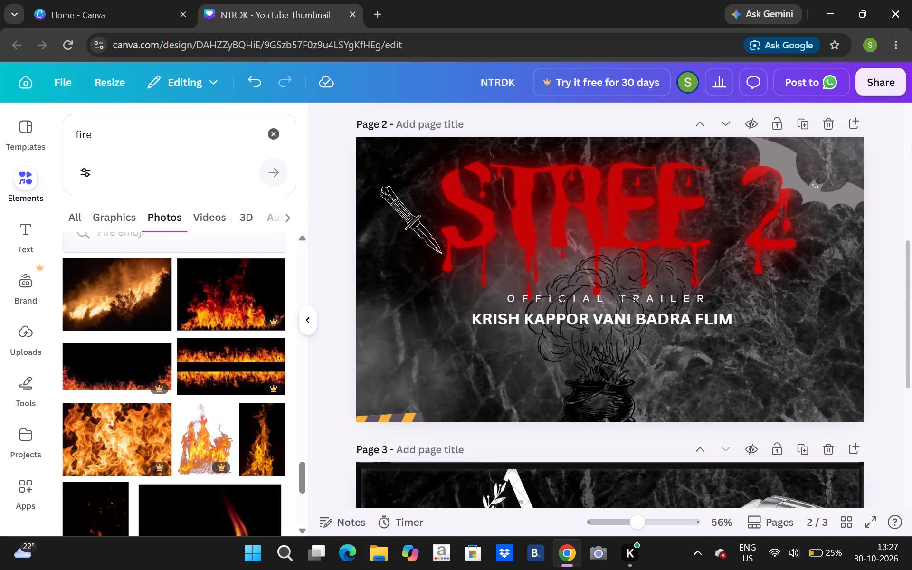
click(911, 145)
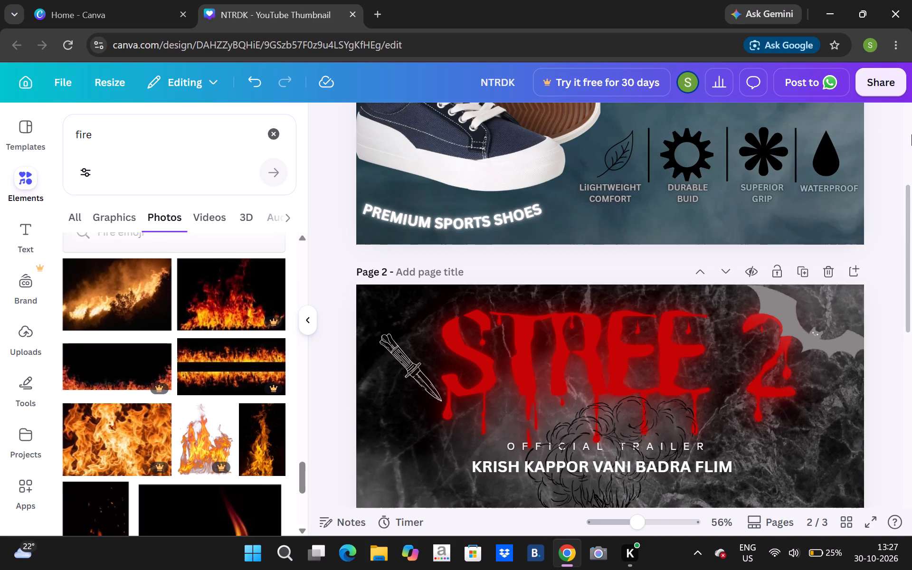
click(911, 128)
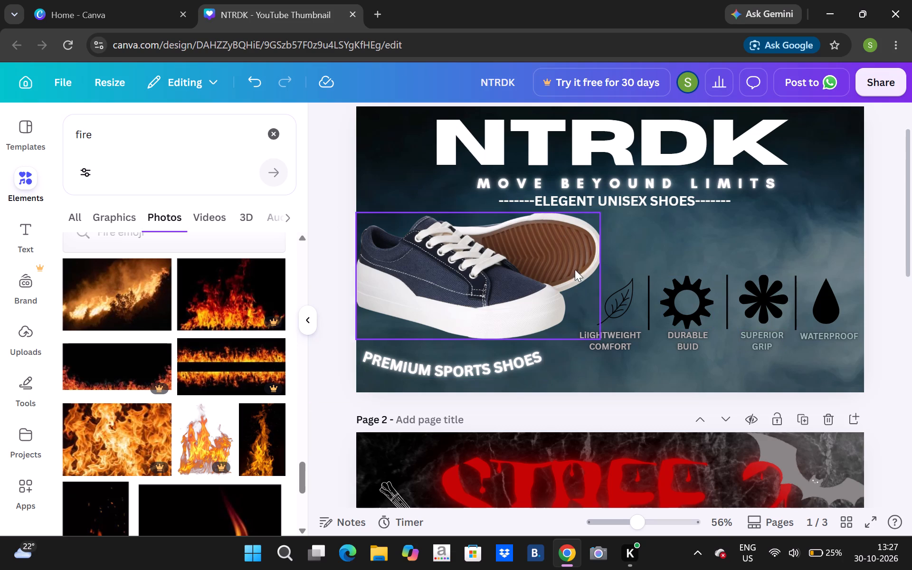
click(911, 373)
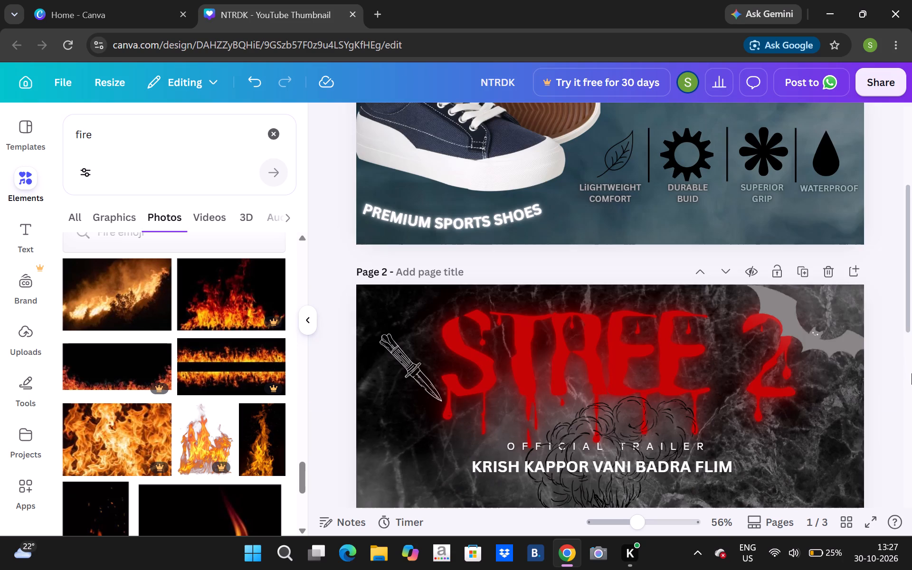
click(911, 373)
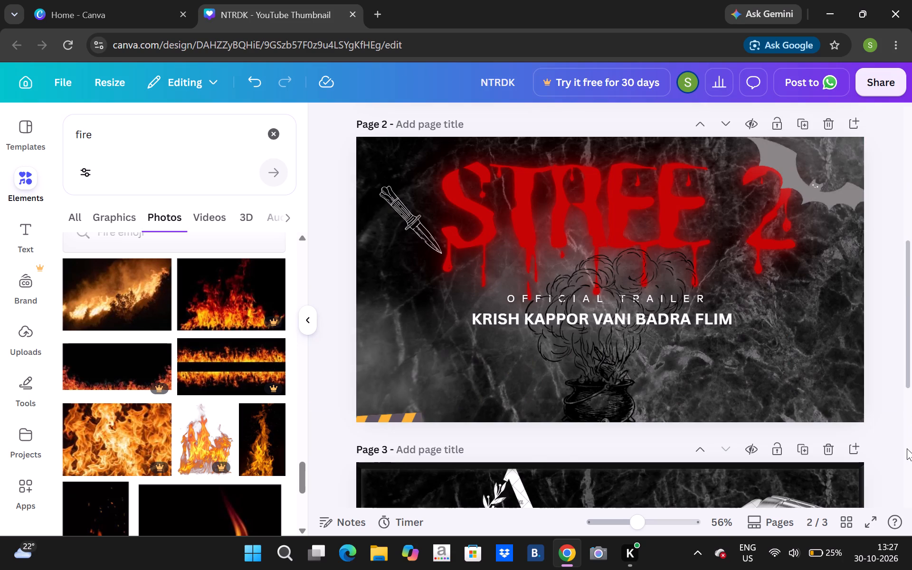
click(907, 448)
click(911, 465)
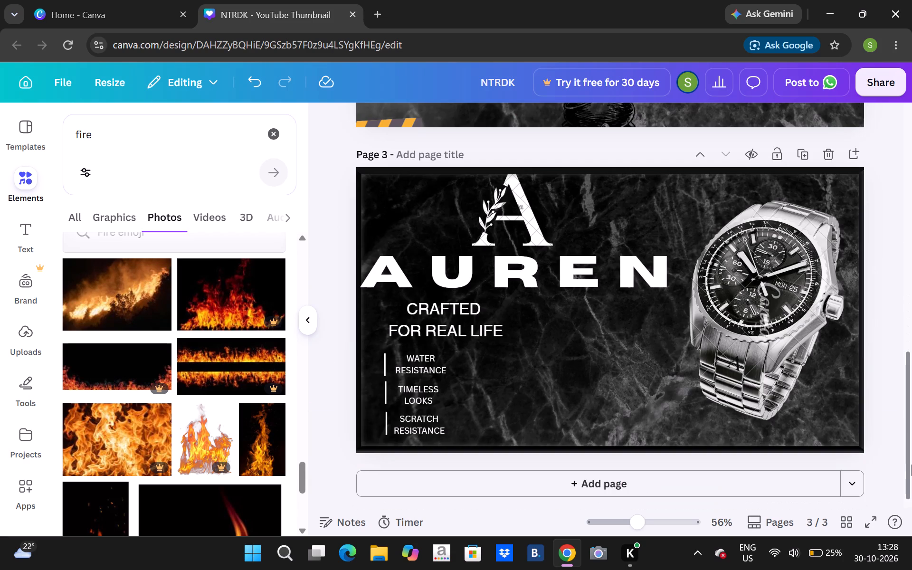
click(911, 465)
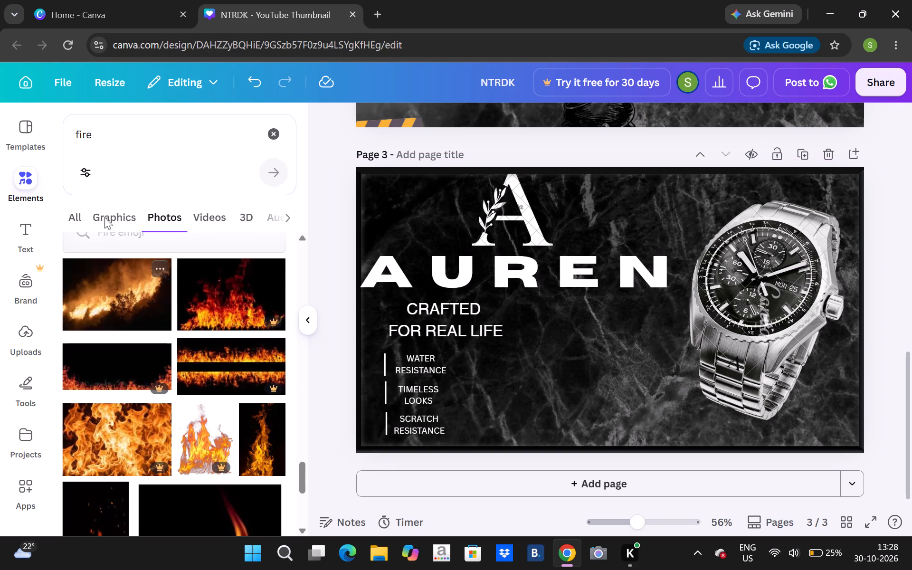
Clear the fire search and add a subheading to page 3 reading "PREMIUM WATCH".
click(276, 136)
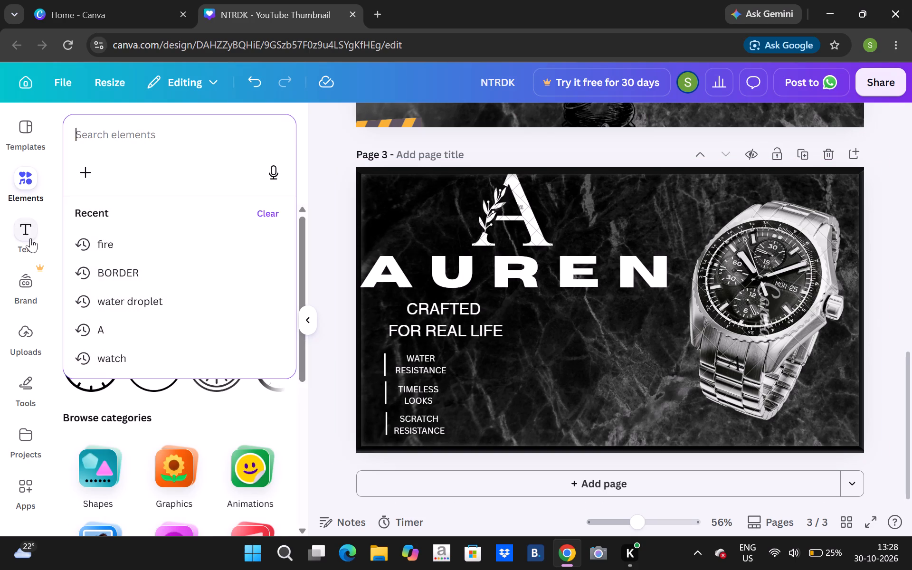
click(30, 238)
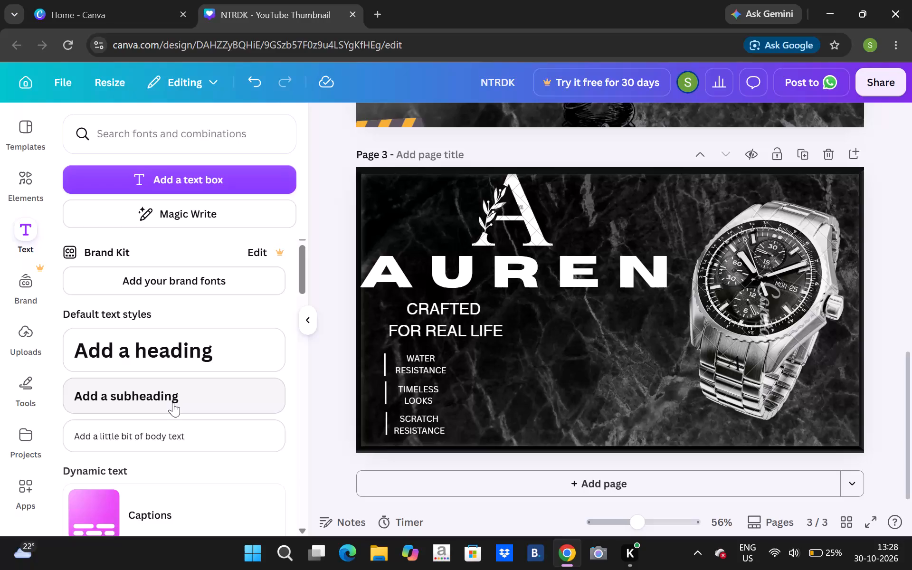
click(173, 402)
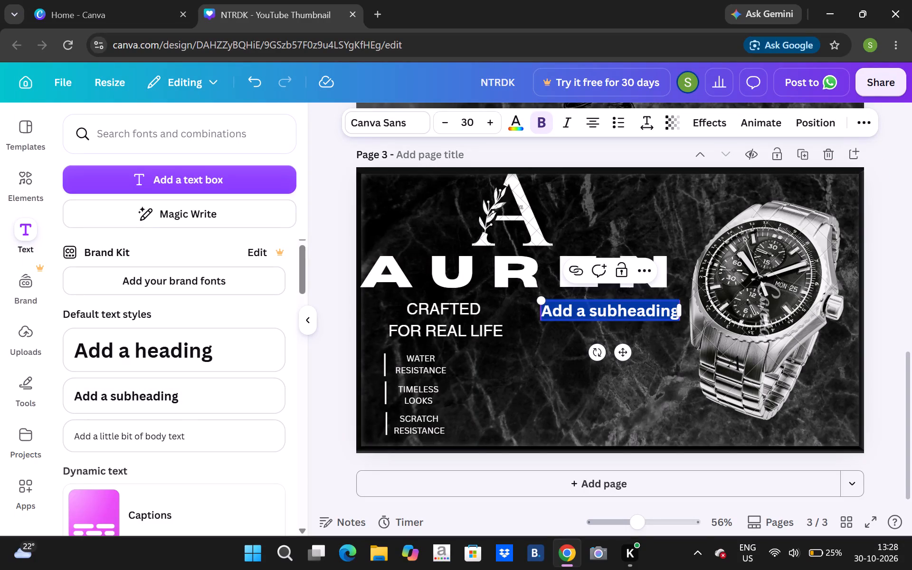
double_click(619, 317)
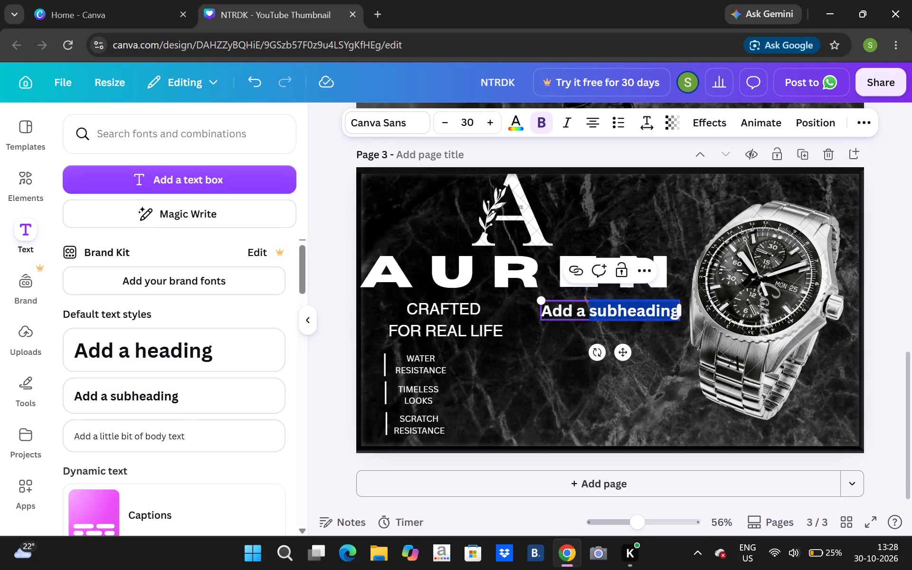
key(BackSpace)
double_click(603, 317)
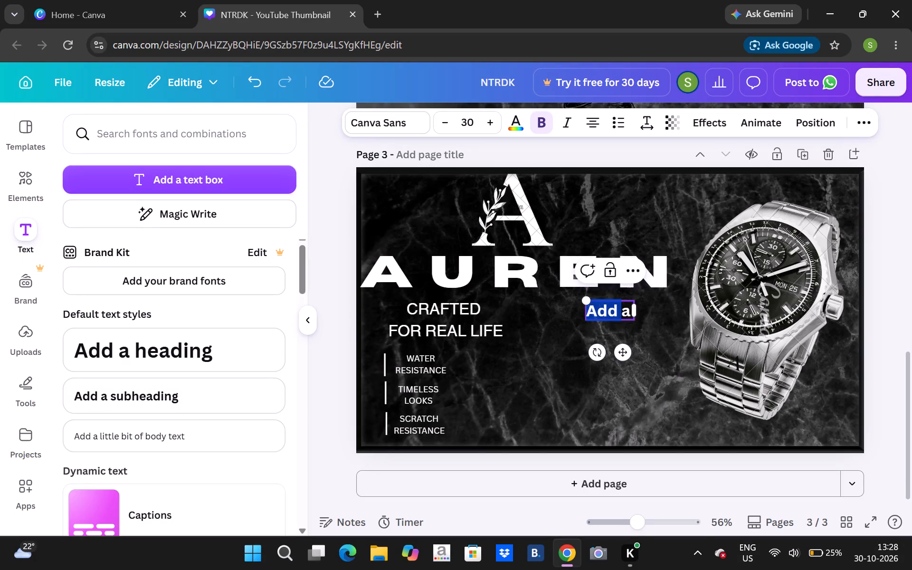
key(BackSpace)
double_click(610, 311)
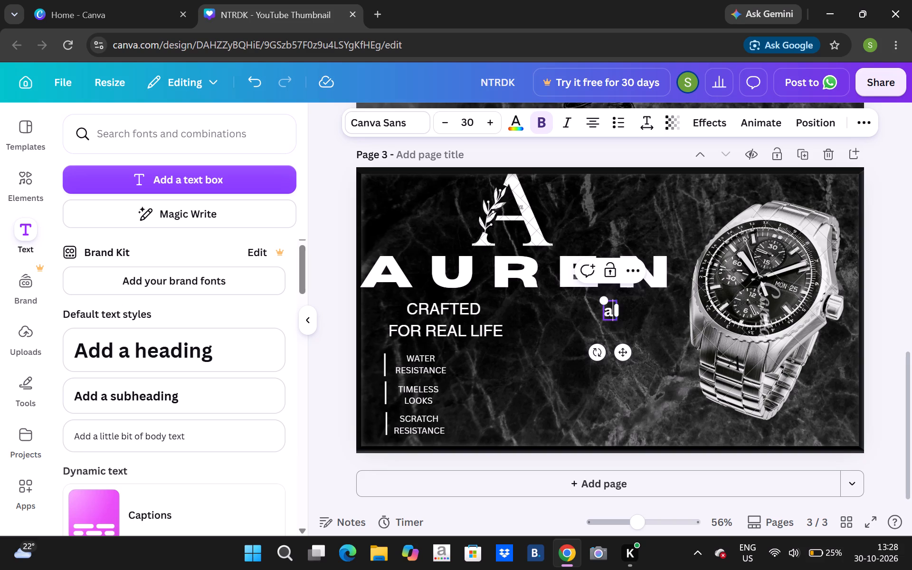
key(BackSpace)
key(BackSpace)
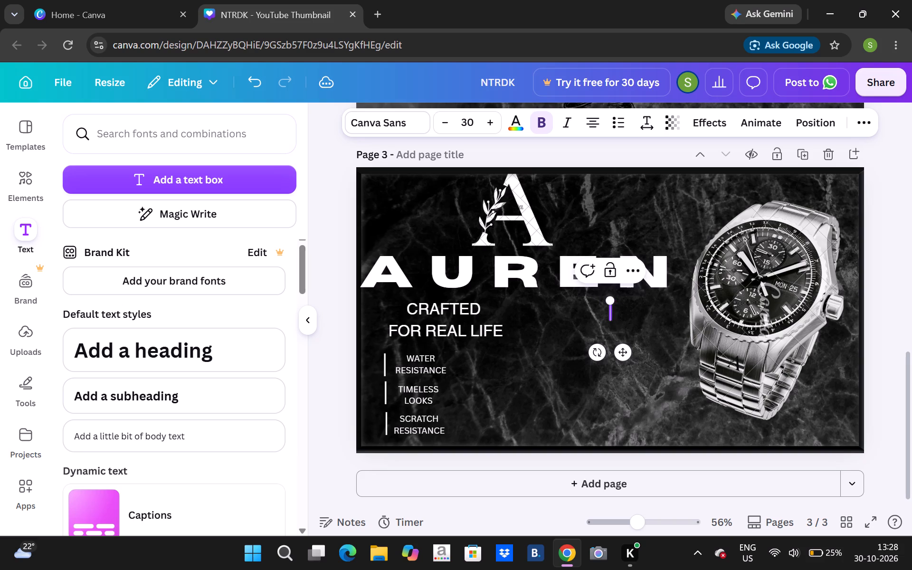
text(PREMIUM)
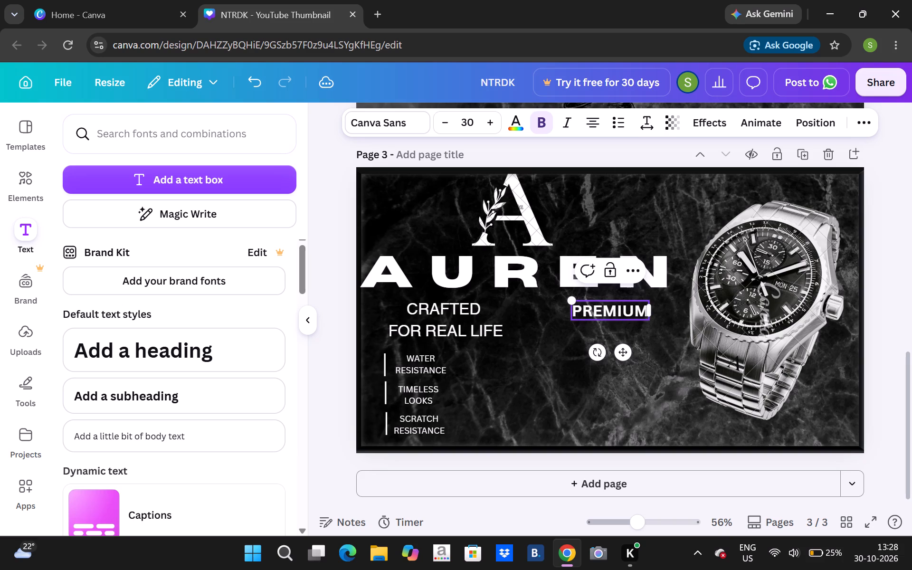
key(shift+space)
text(WATCH)
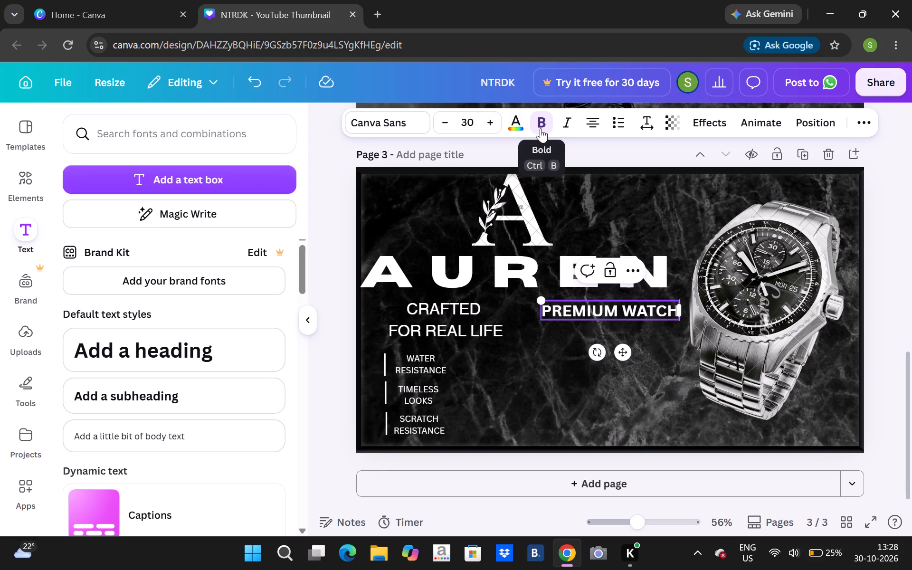
Try the Public Sans and Lucidity fonts on the PREMIUM WATCH text, and settle on Zen Dots.
click(408, 118)
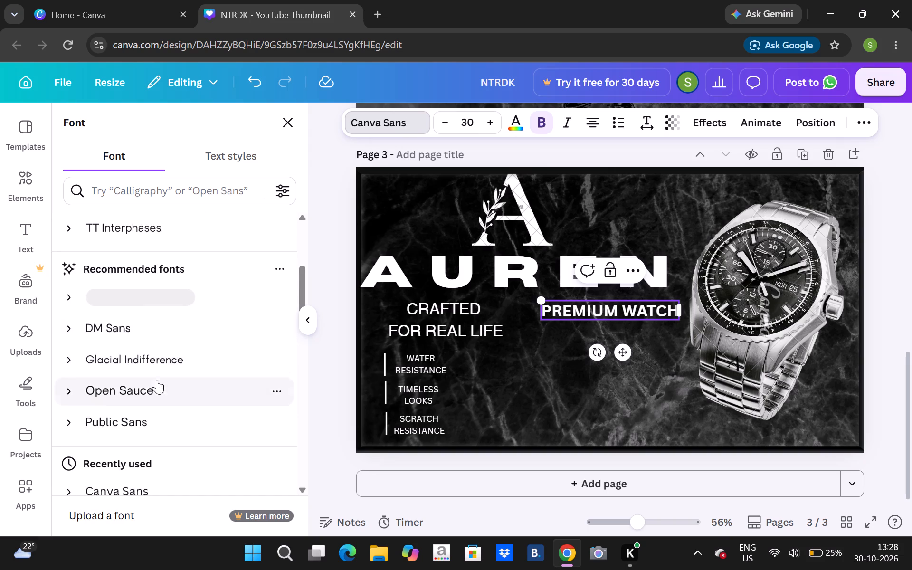
click(163, 269)
click(196, 430)
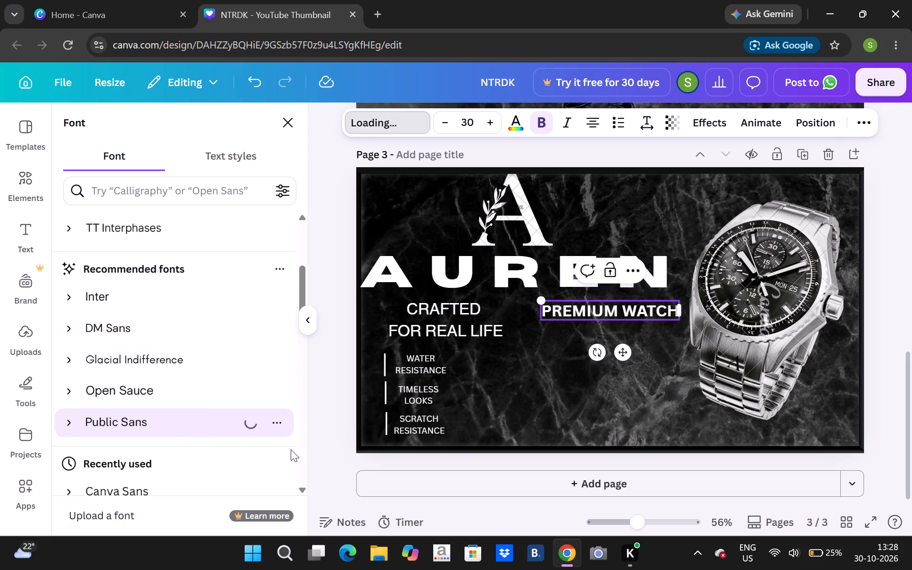
click(302, 489)
triple_click(302, 489)
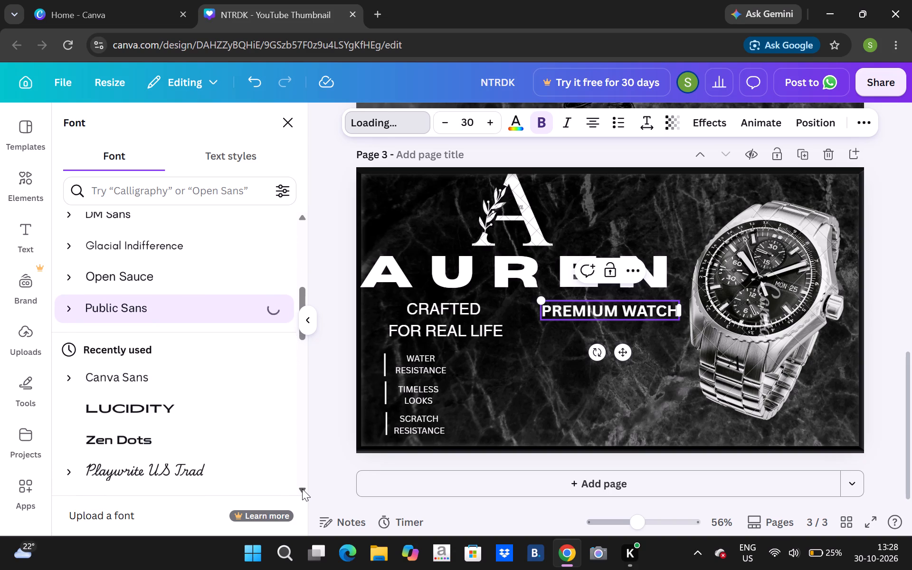
click(217, 402)
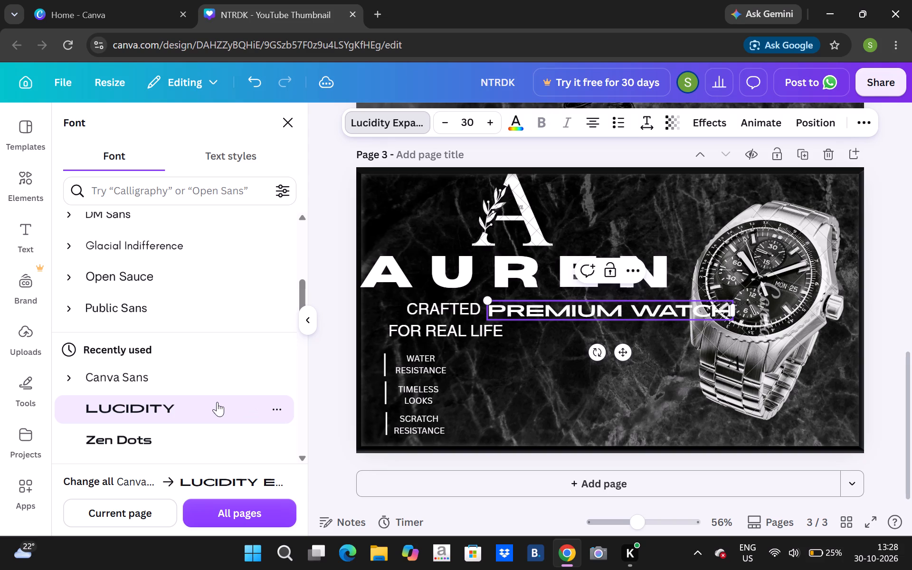
drag(217, 402, 227, 406)
drag(227, 406, 219, 427)
click(219, 427)
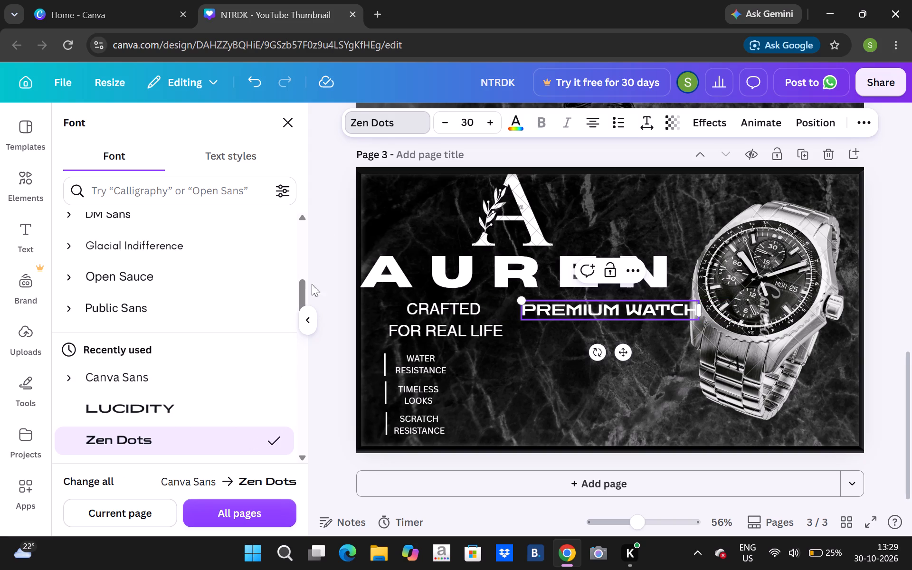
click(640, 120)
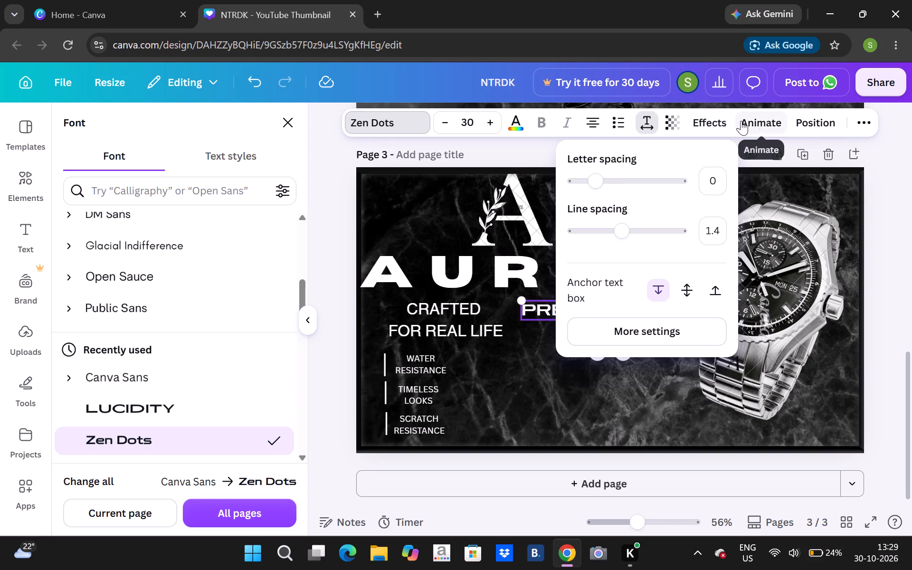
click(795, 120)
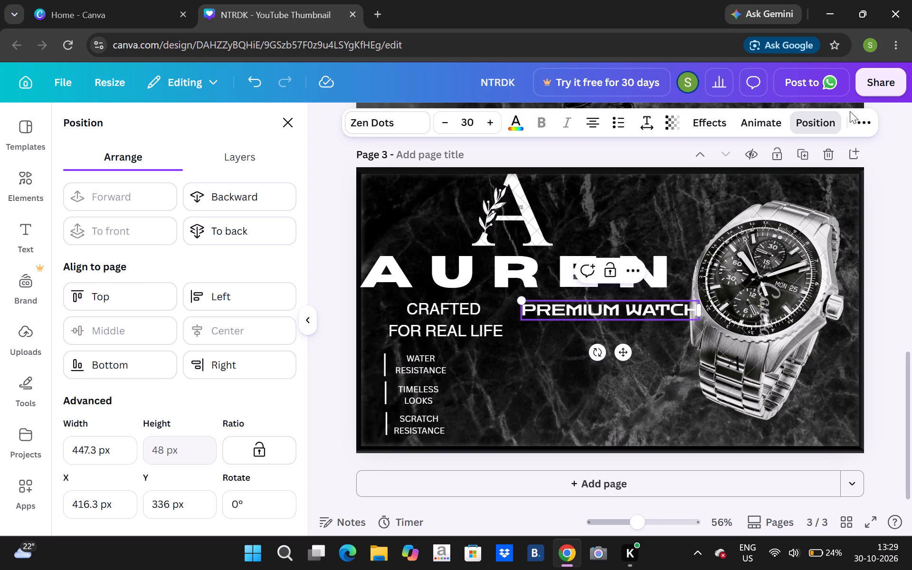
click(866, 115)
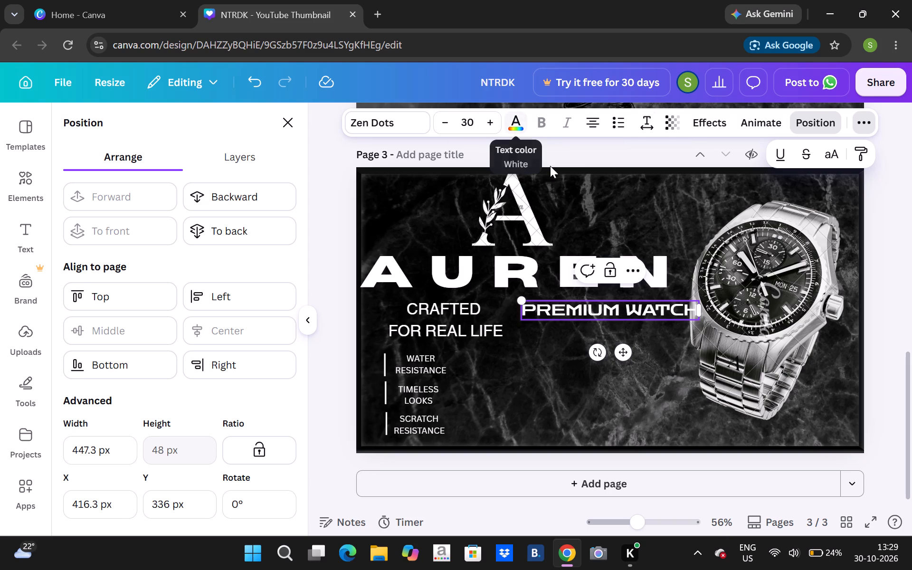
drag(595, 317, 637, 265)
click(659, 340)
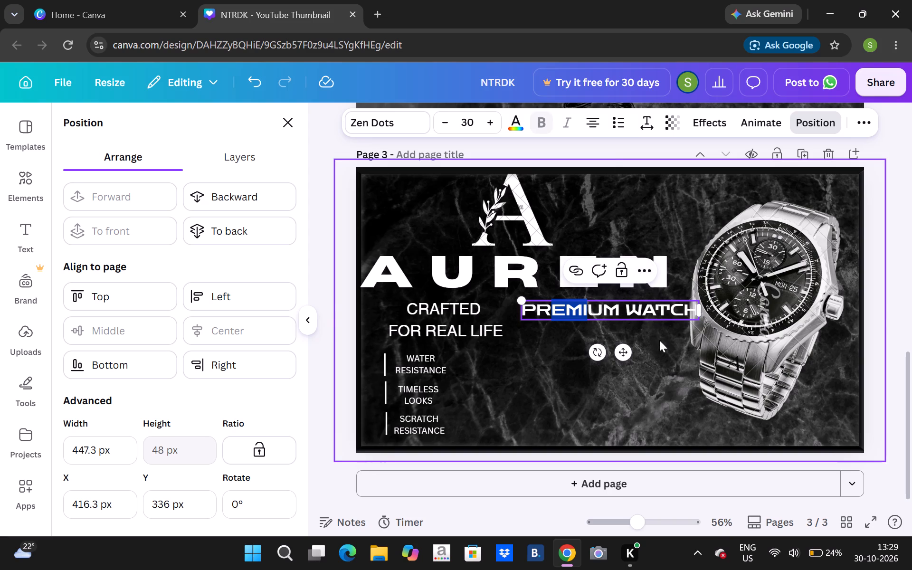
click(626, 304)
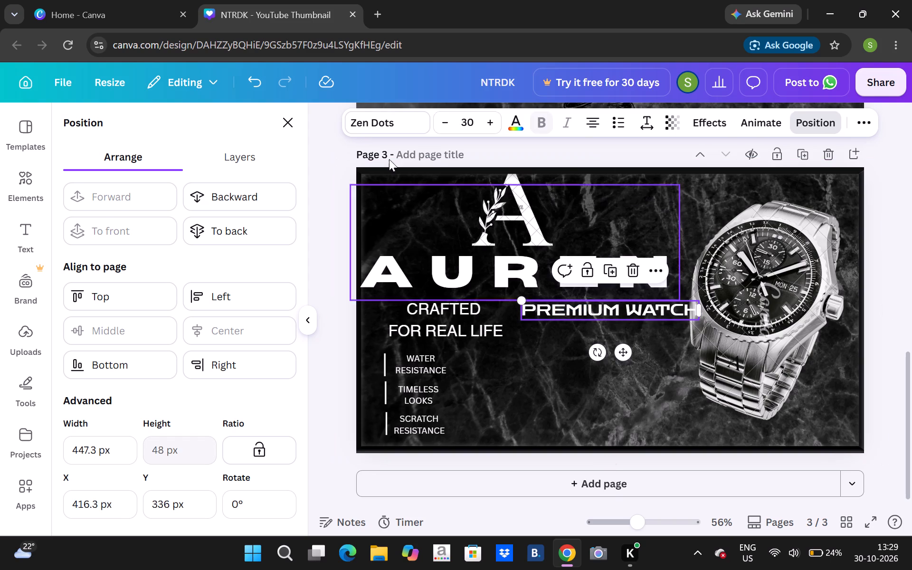
Close the position settings and browse the ready-made text styles and font combinations.
click(282, 111)
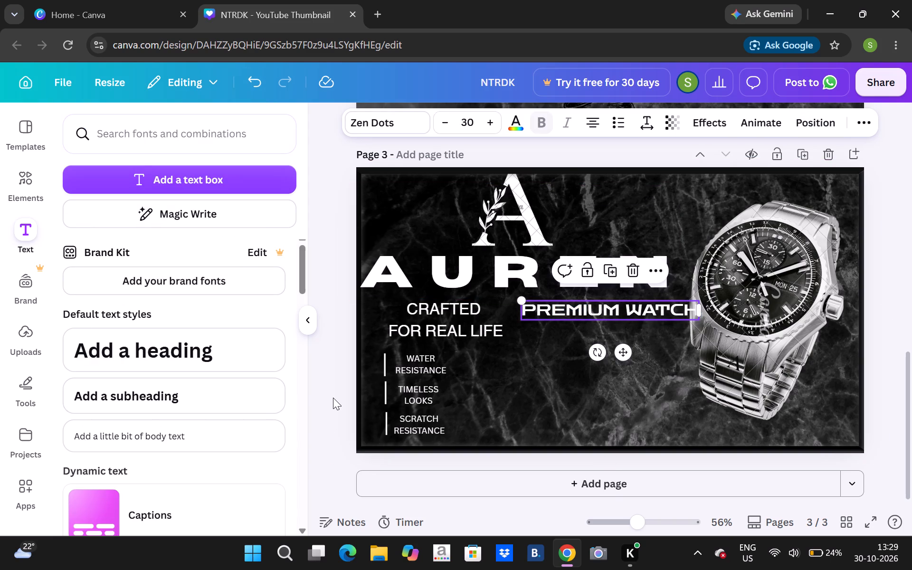
click(302, 454)
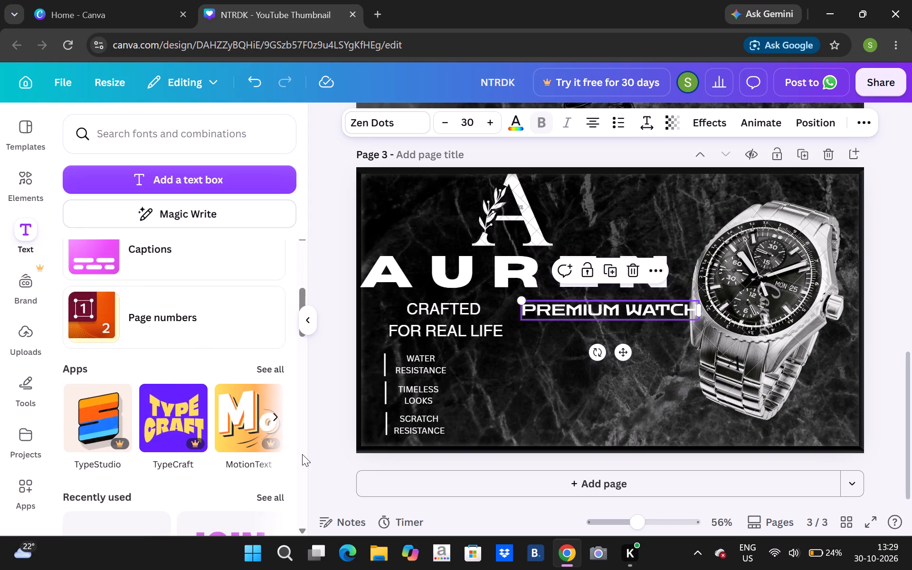
click(302, 454)
click(302, 454)
click(302, 491)
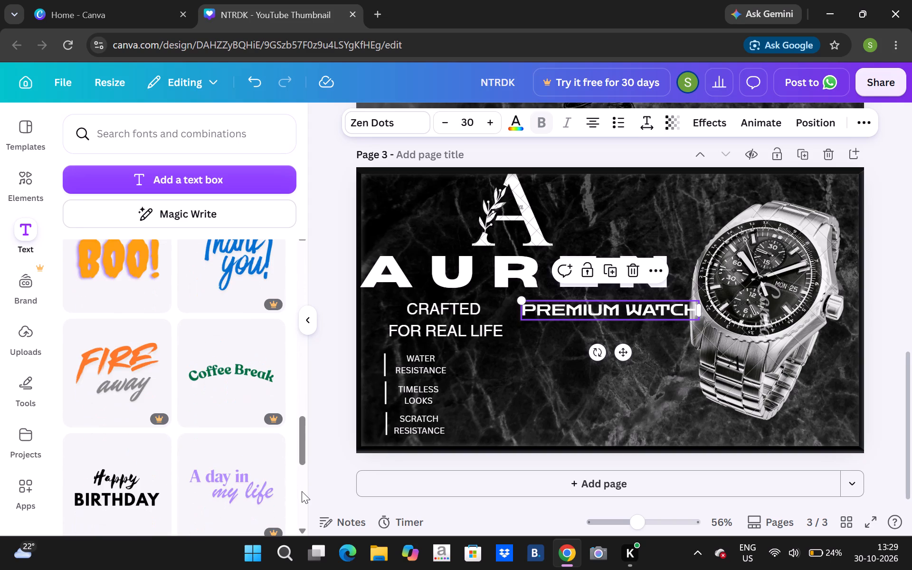
click(302, 522)
click(302, 522)
click(302, 522)
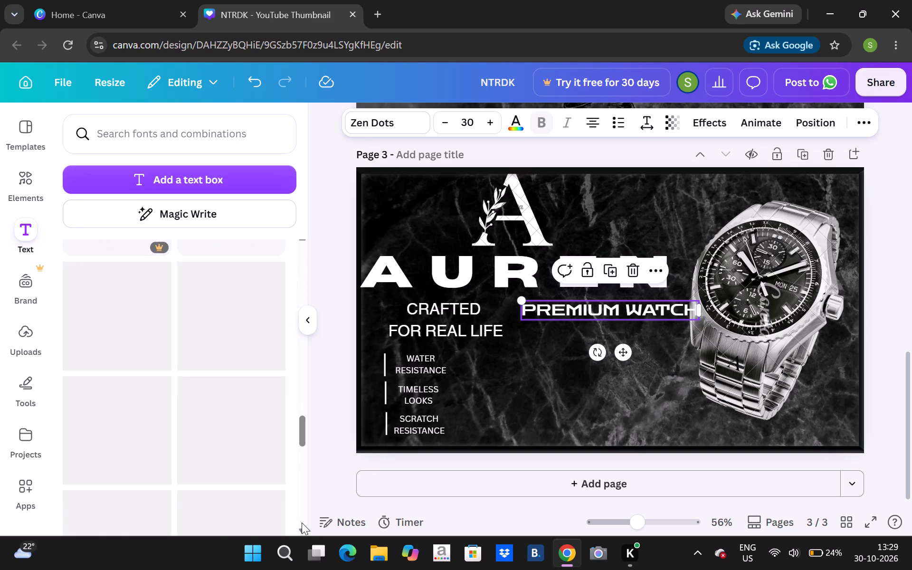
Move the PREMIUM WATCH text up beside the watch and shrink it to size 17.9.
drag(622, 307, 673, 194)
click(673, 194)
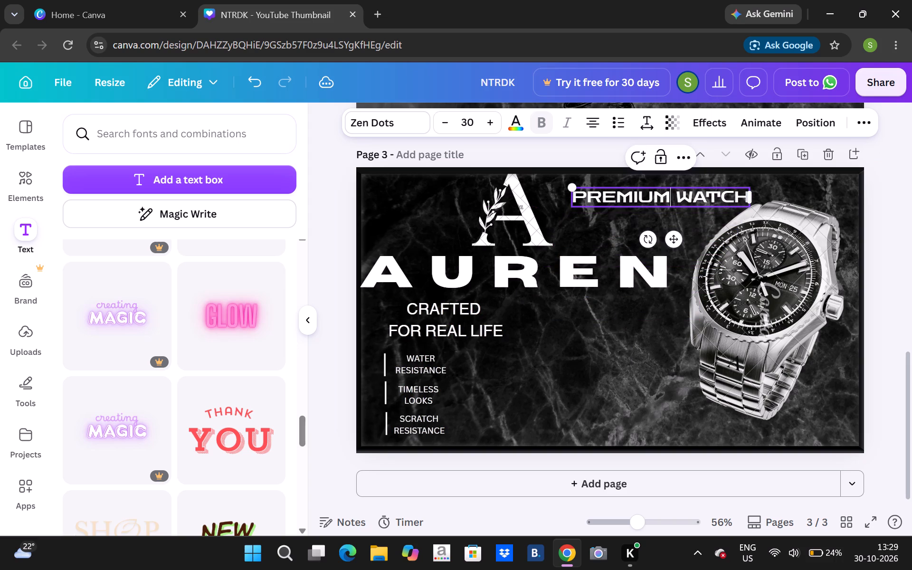
drag(573, 189, 641, 232)
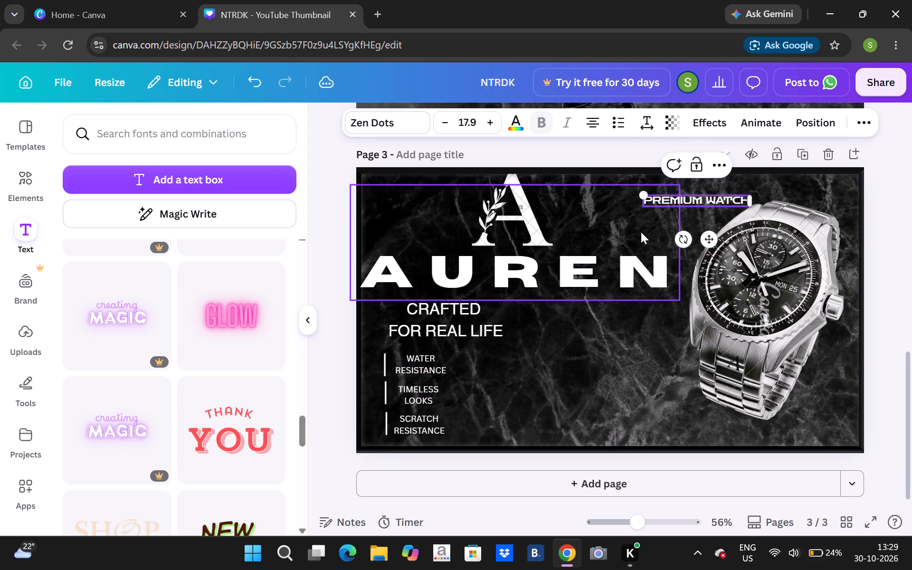
Place the PREMIUM WATCH text in the page's top-right corner, just above the watch.
drag(715, 200, 754, 185)
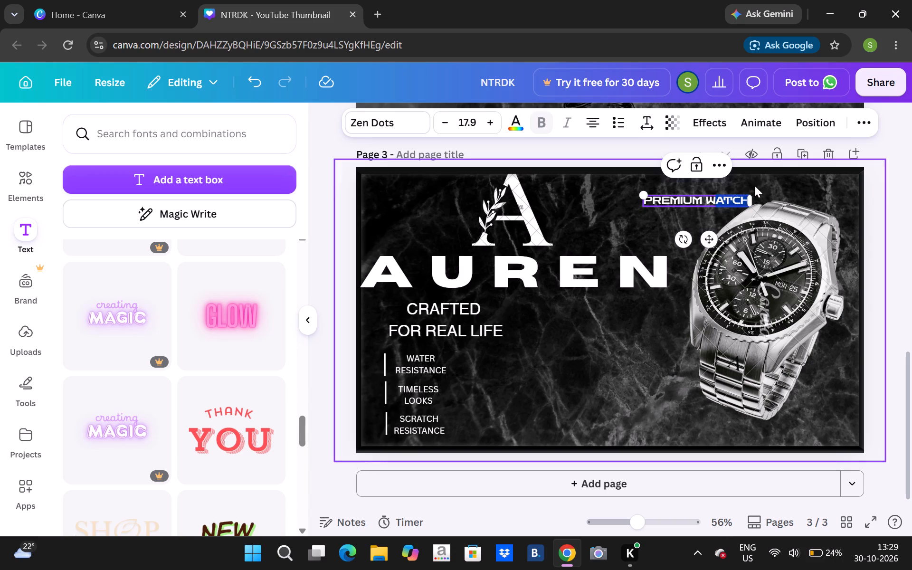
drag(754, 185, 752, 185)
click(635, 320)
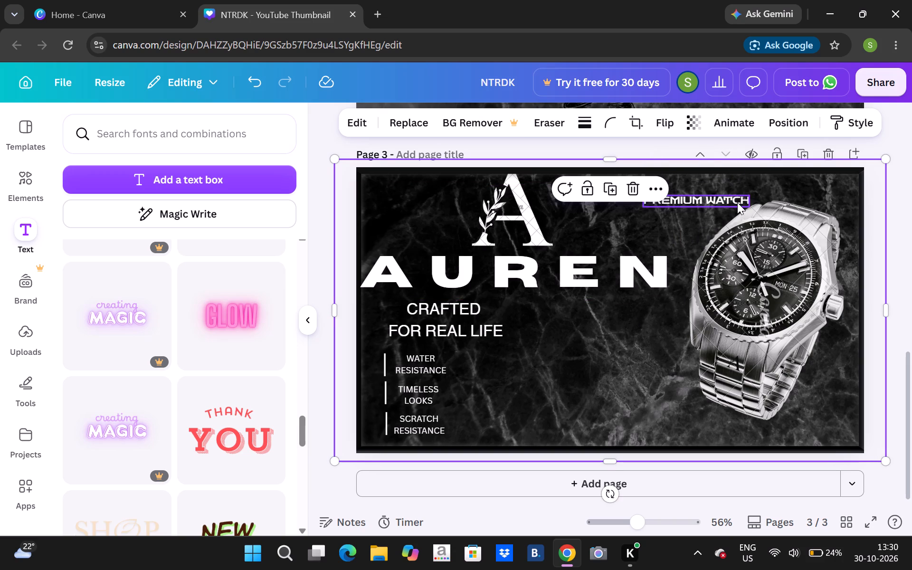
drag(737, 202, 769, 196)
click(769, 196)
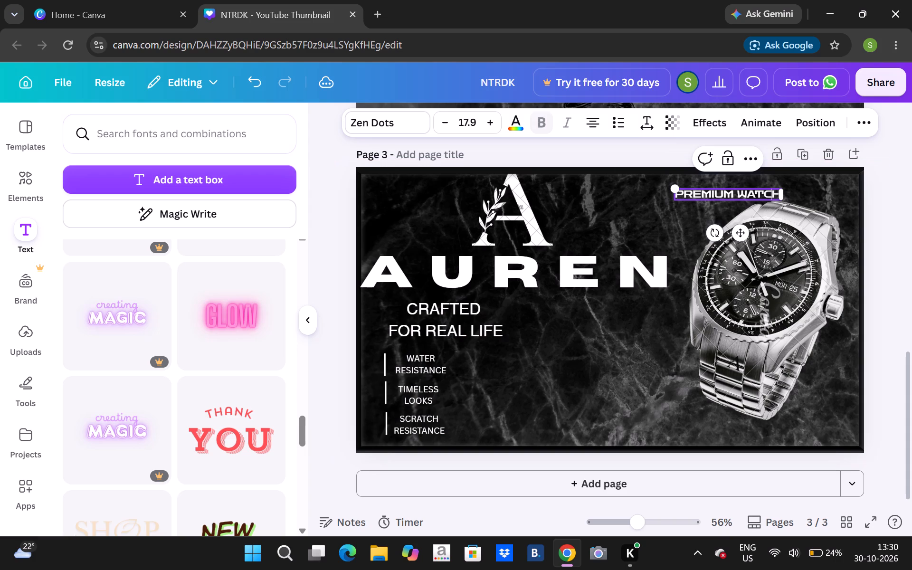
drag(764, 191, 791, 176)
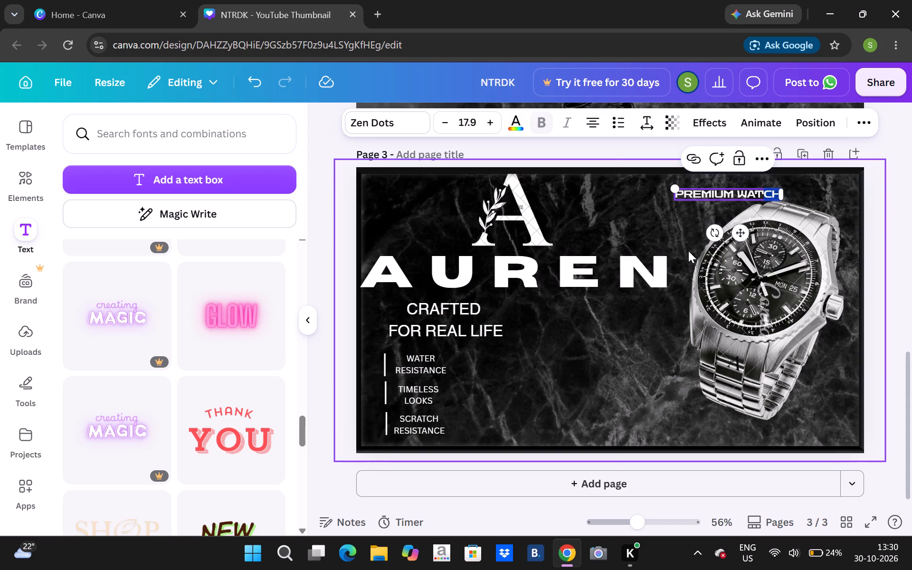
click(688, 251)
drag(725, 191, 754, 181)
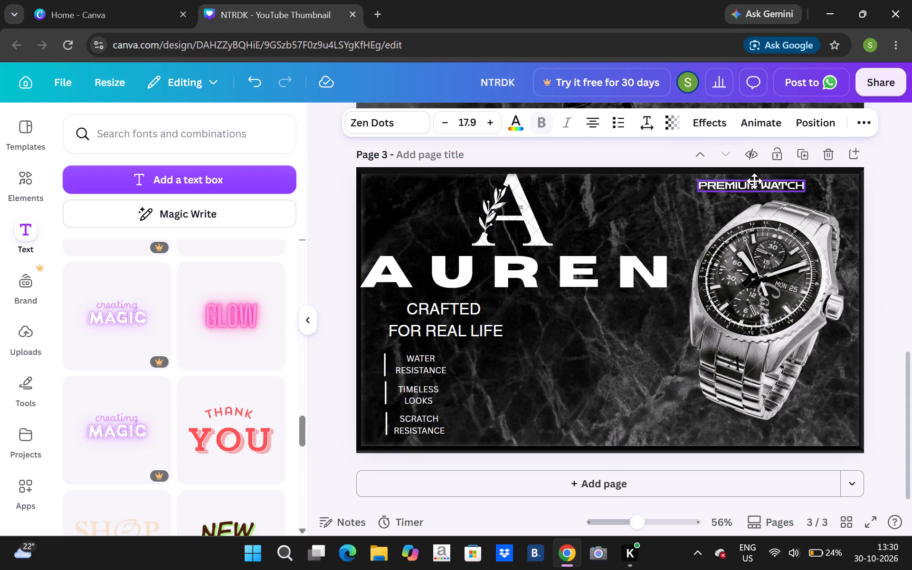
drag(754, 181, 813, 182)
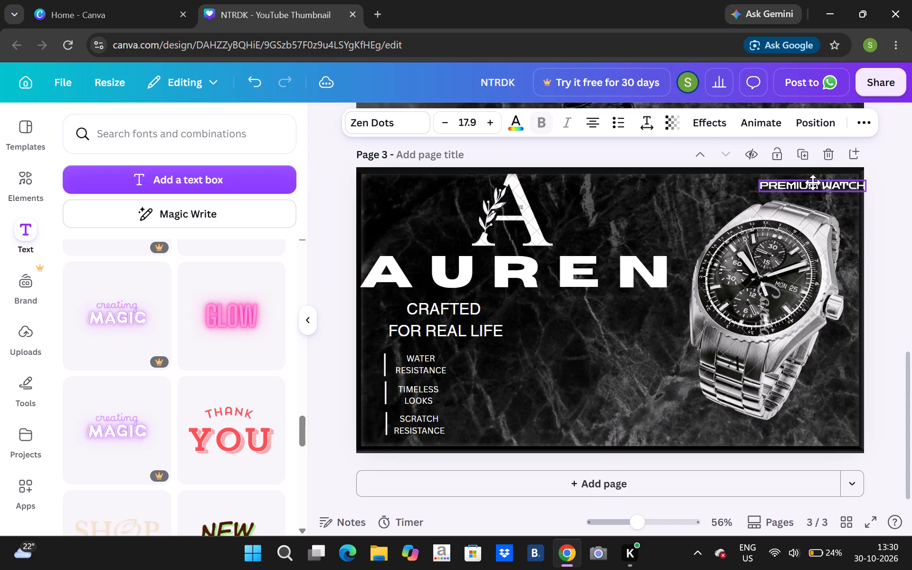
drag(813, 182, 801, 180)
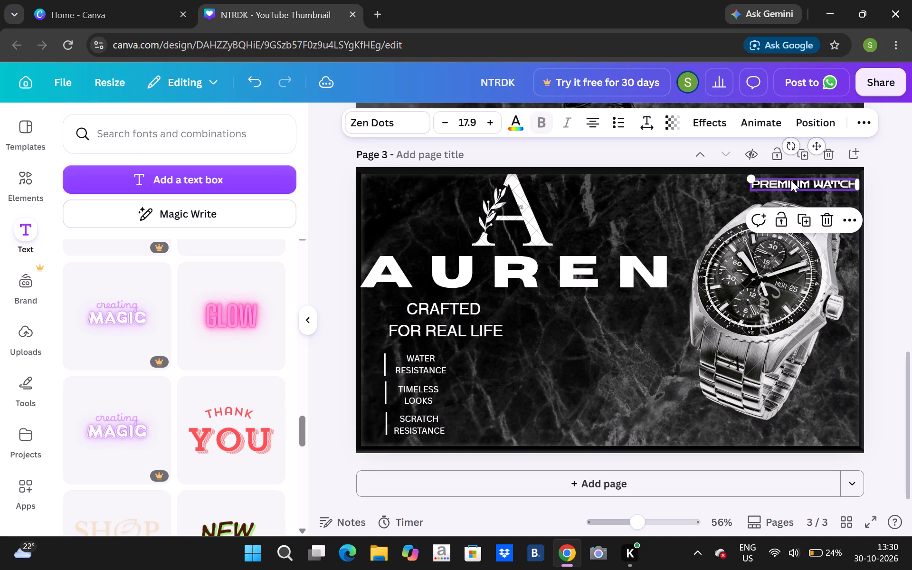
click(715, 192)
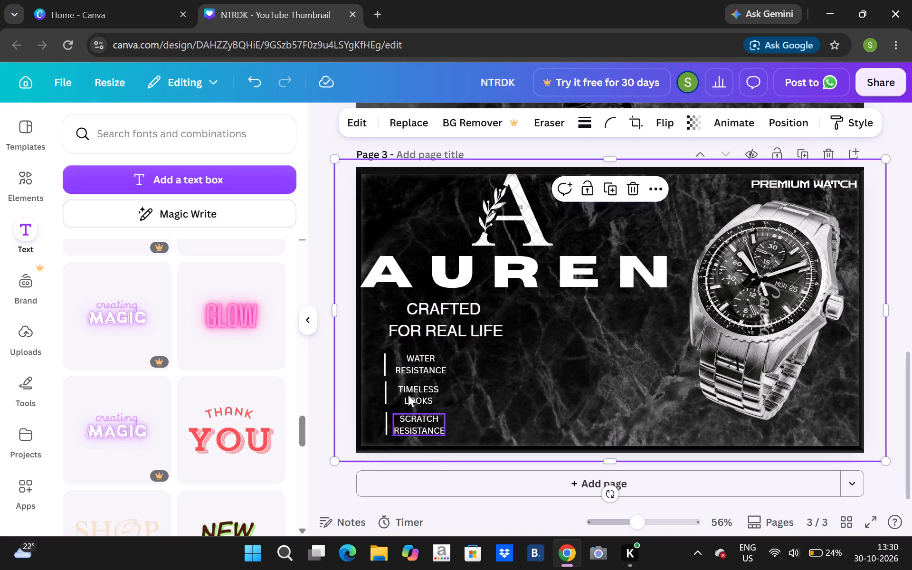
Change the font of the CRAFTED FOR REAL LIFE tagline to Zen Dots.
click(401, 361)
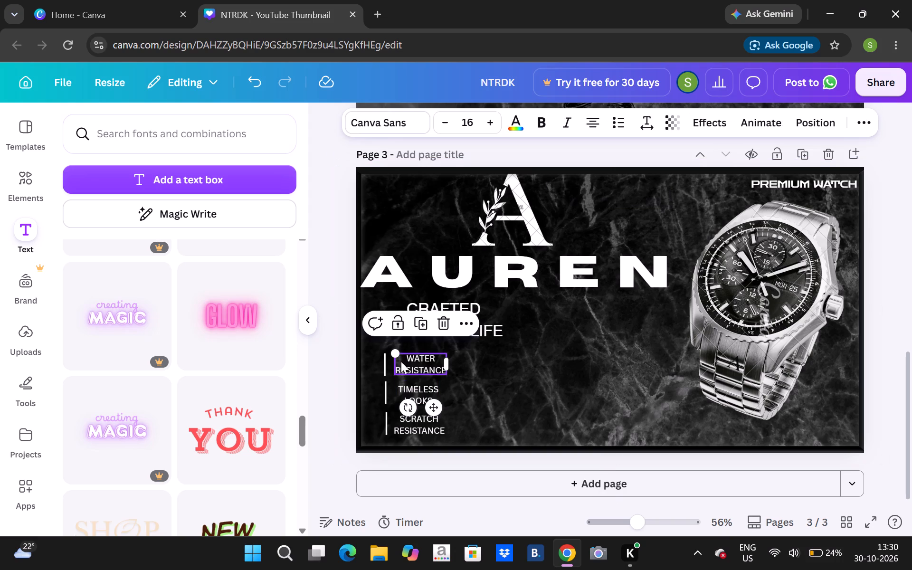
click(521, 379)
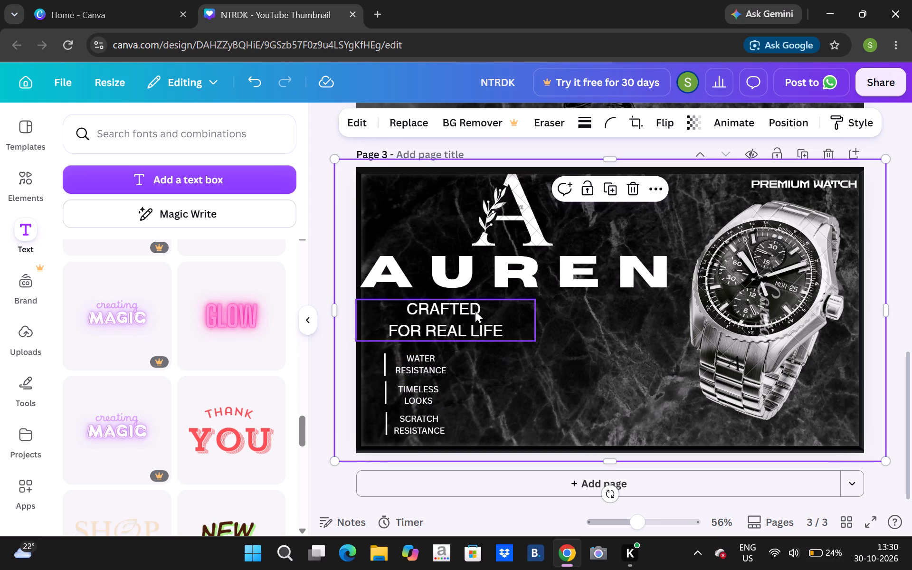
click(475, 311)
click(423, 122)
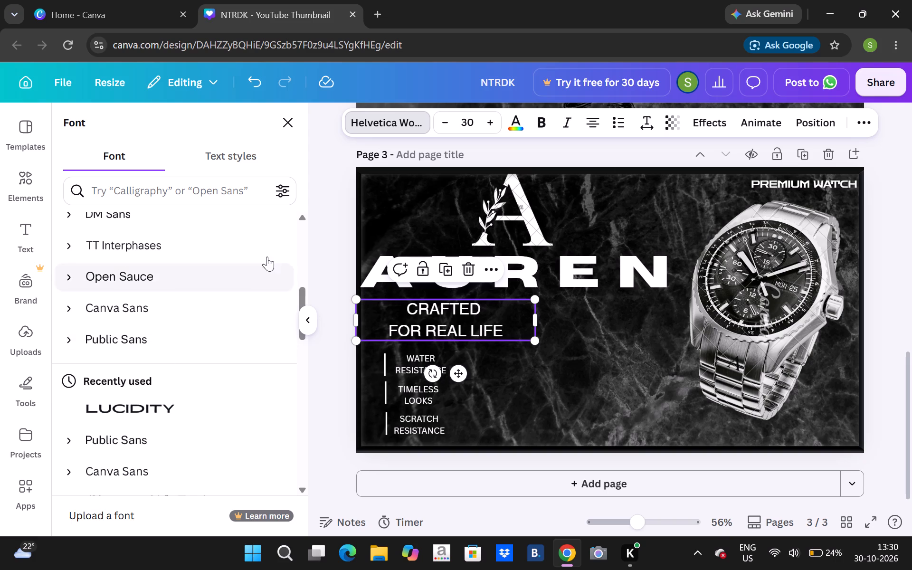
click(292, 263)
click(302, 255)
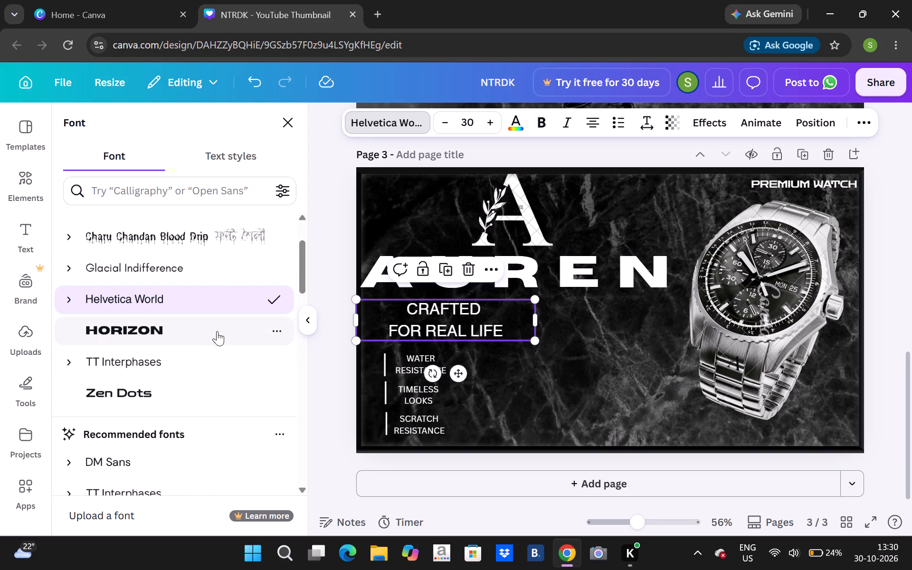
click(131, 389)
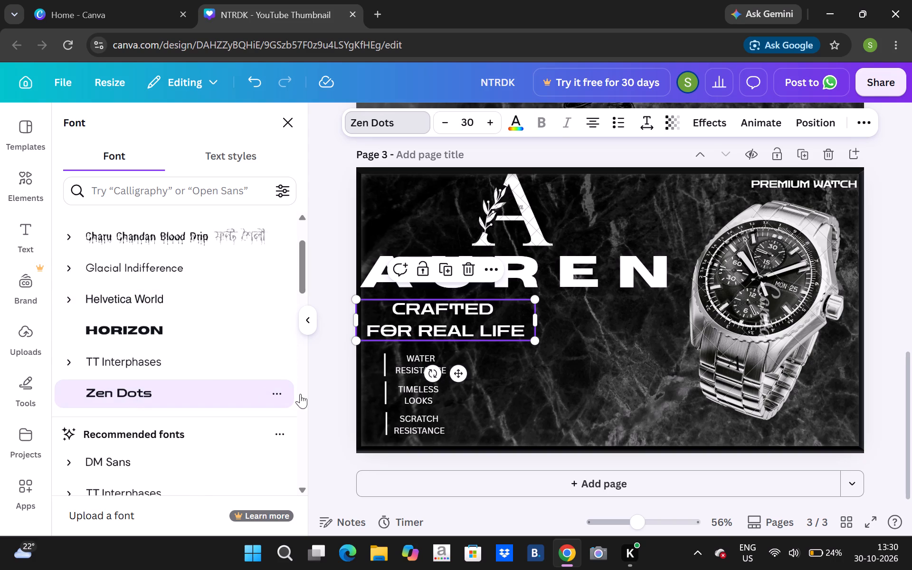
click(569, 361)
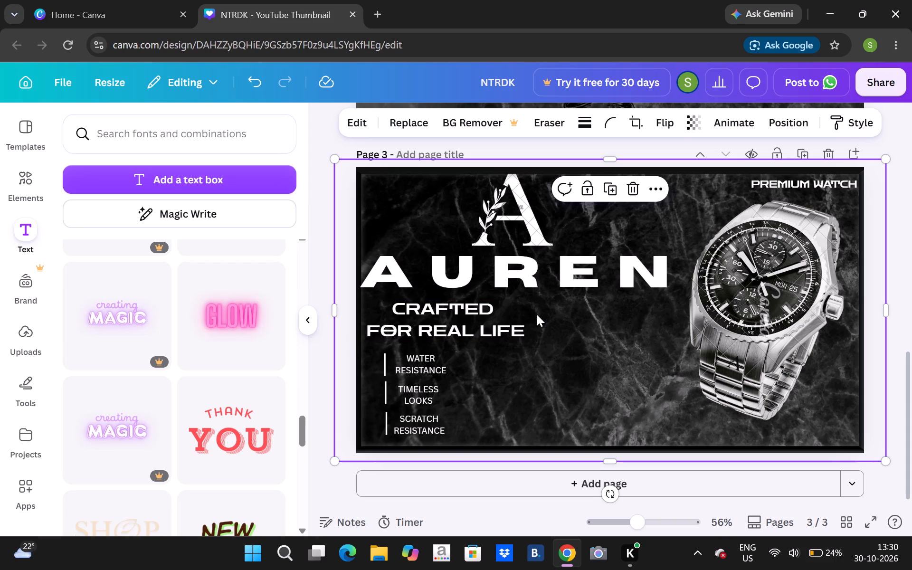
Nudge the CRAFTED FOR REAL LIFE tagline slightly up and to the right, closer beneath the AUREN title.
click(537, 314)
drag(498, 317, 505, 310)
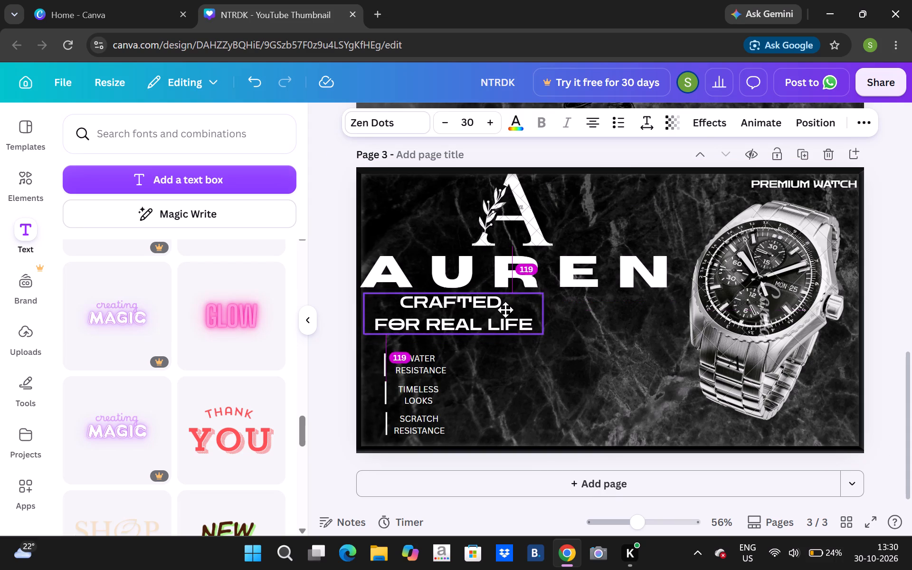
drag(505, 310, 505, 314)
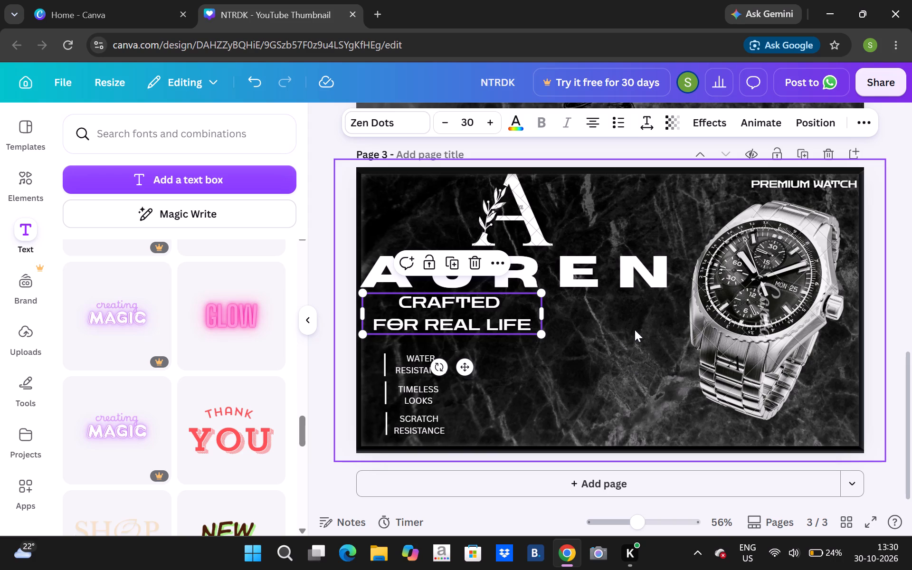
click(648, 341)
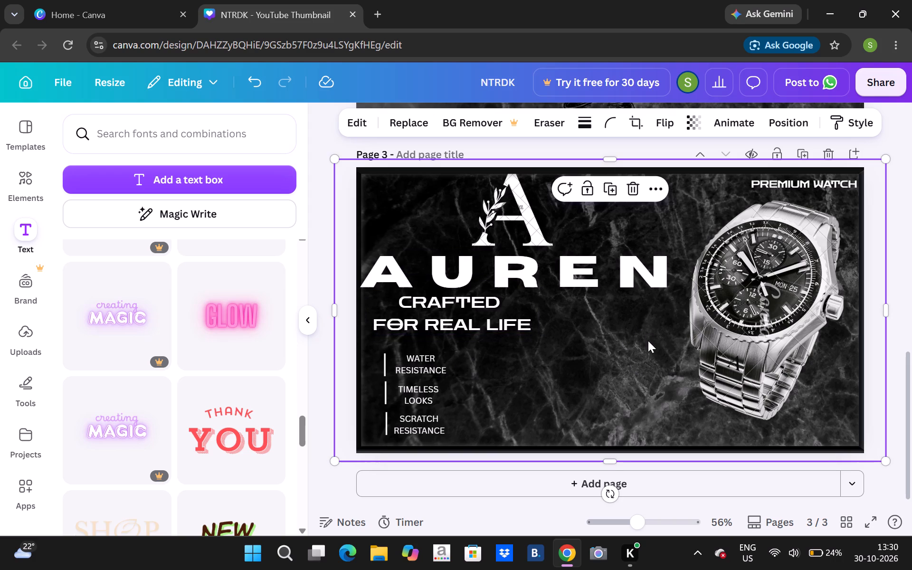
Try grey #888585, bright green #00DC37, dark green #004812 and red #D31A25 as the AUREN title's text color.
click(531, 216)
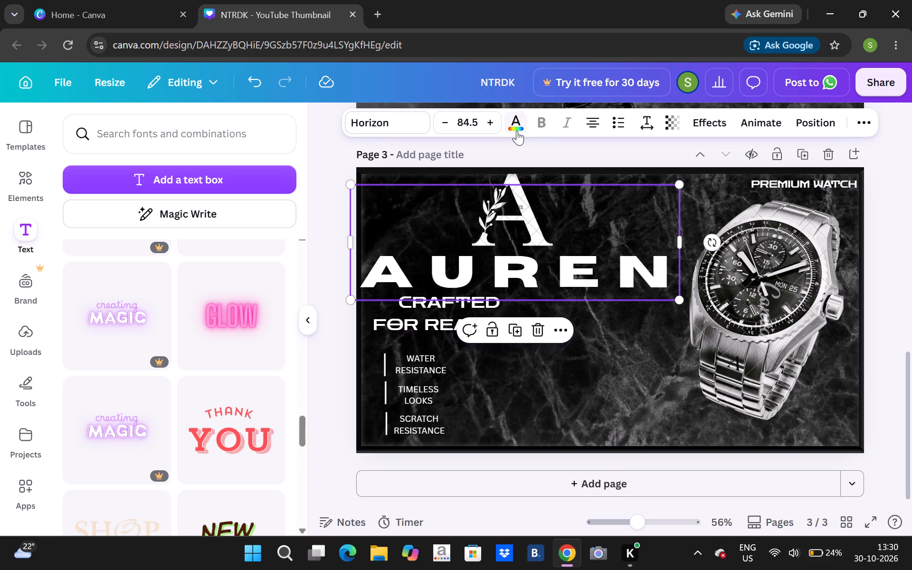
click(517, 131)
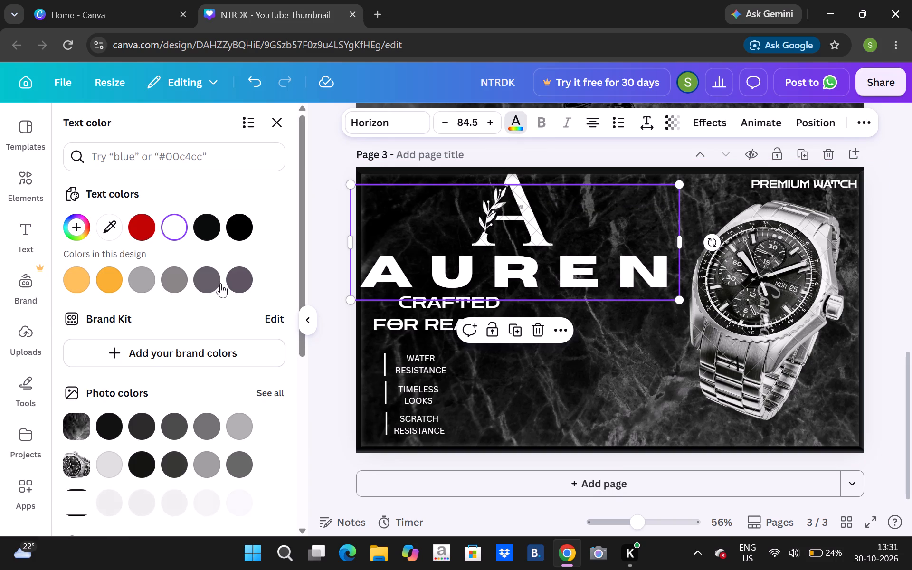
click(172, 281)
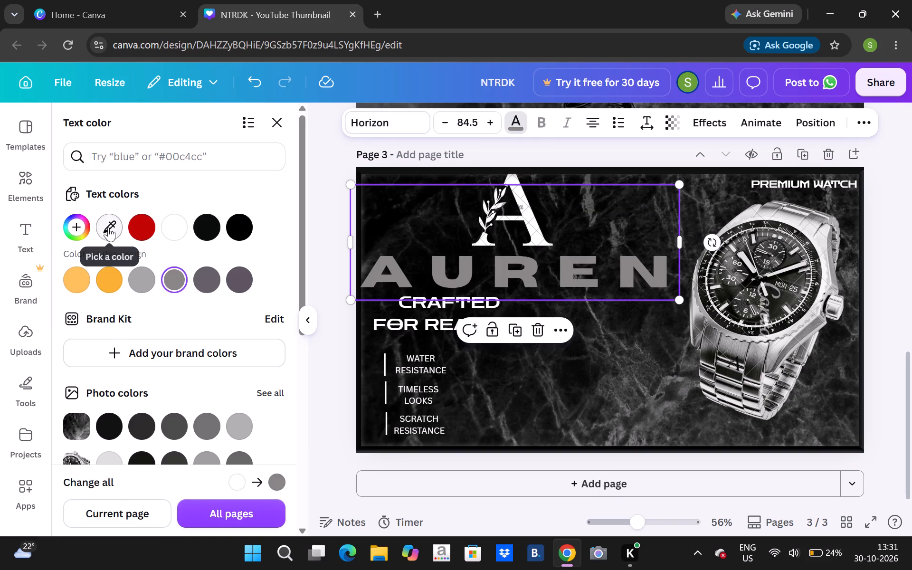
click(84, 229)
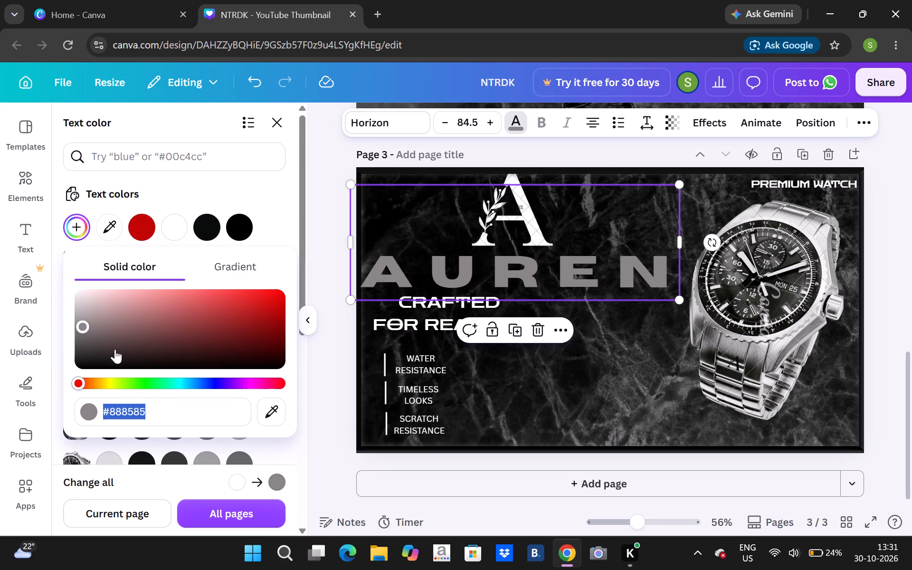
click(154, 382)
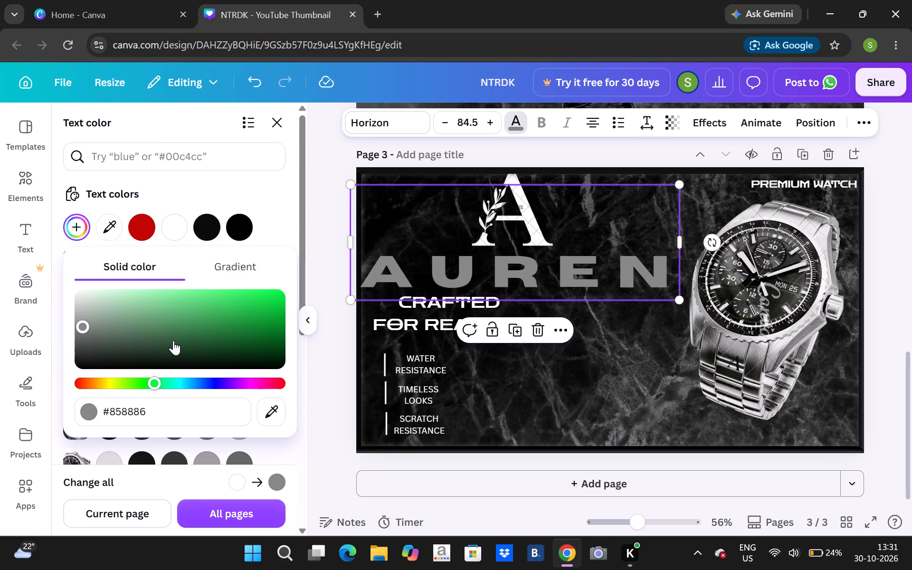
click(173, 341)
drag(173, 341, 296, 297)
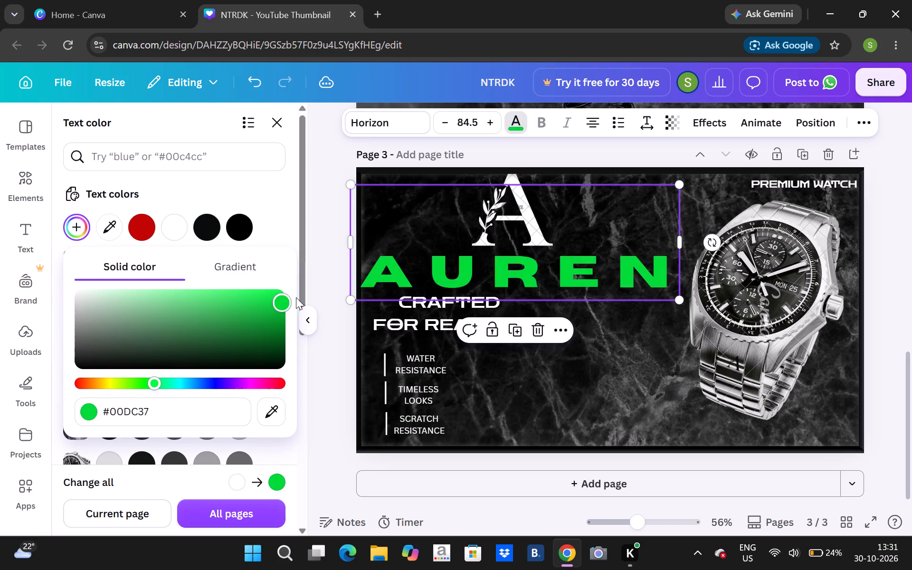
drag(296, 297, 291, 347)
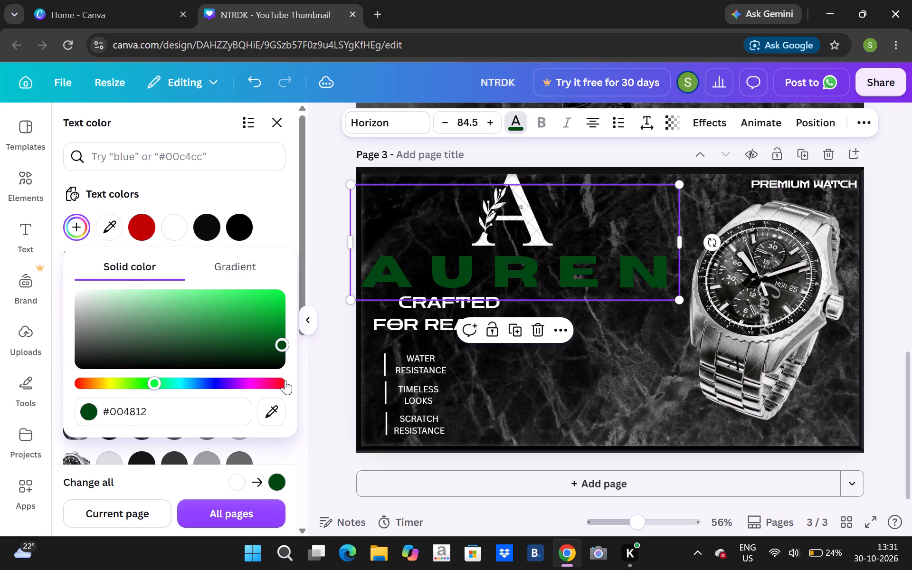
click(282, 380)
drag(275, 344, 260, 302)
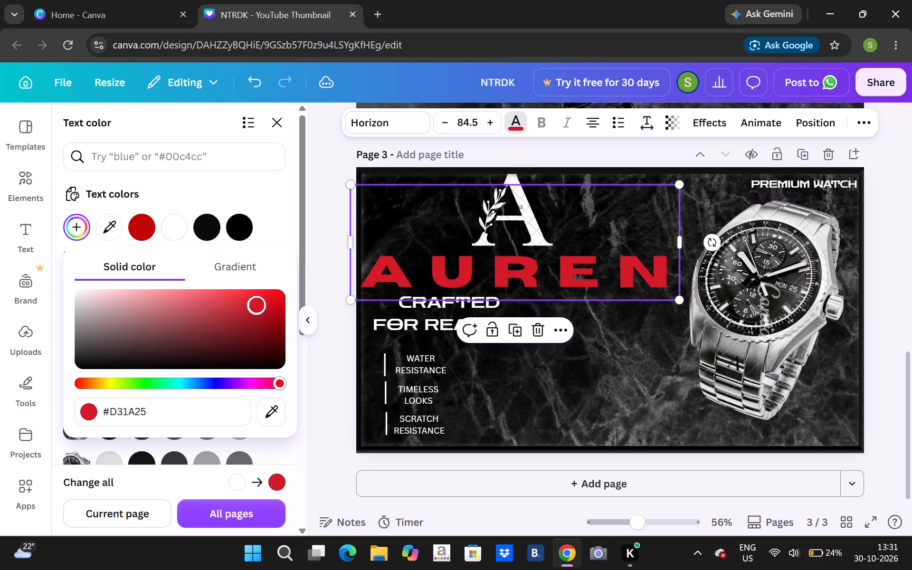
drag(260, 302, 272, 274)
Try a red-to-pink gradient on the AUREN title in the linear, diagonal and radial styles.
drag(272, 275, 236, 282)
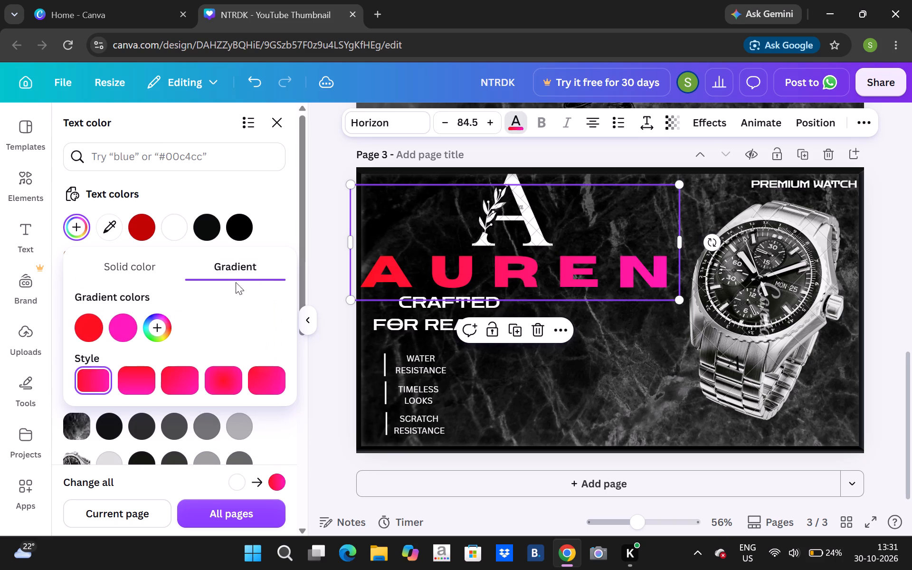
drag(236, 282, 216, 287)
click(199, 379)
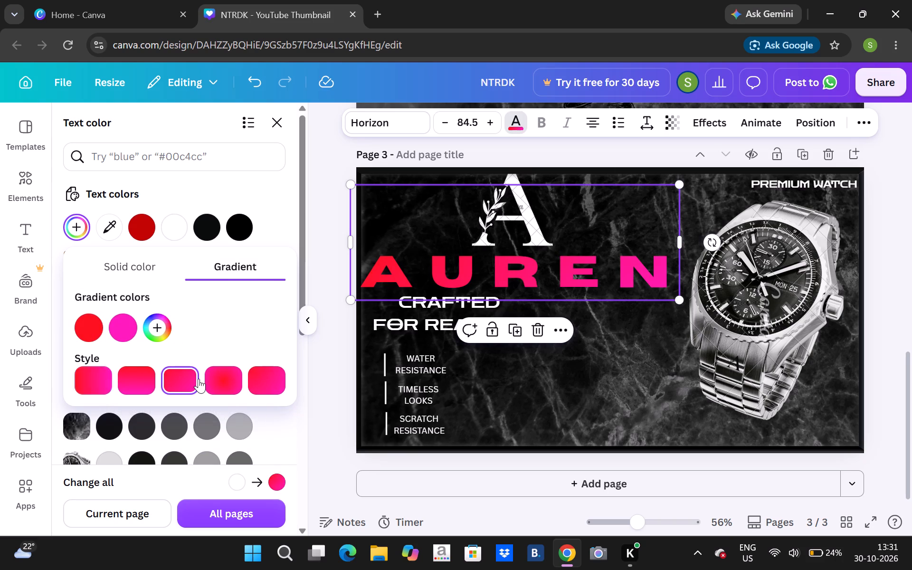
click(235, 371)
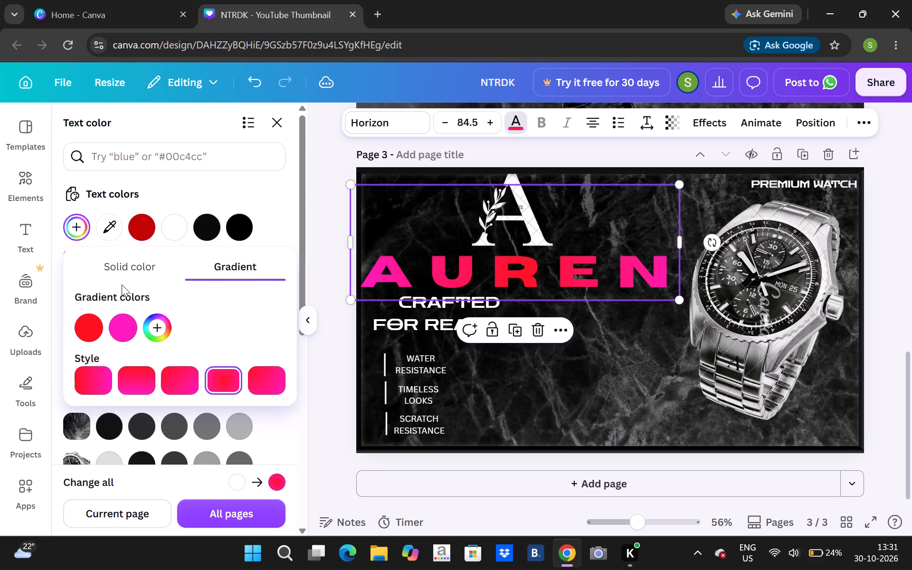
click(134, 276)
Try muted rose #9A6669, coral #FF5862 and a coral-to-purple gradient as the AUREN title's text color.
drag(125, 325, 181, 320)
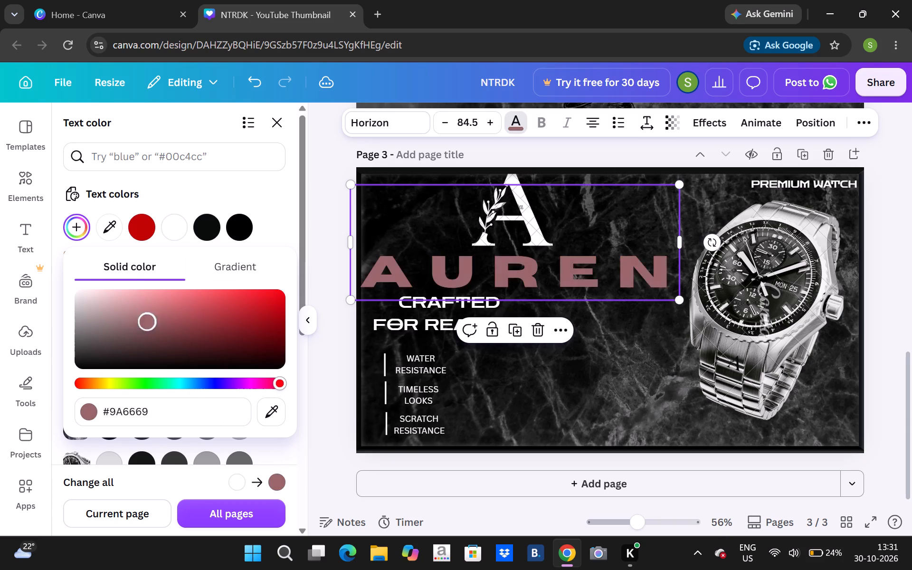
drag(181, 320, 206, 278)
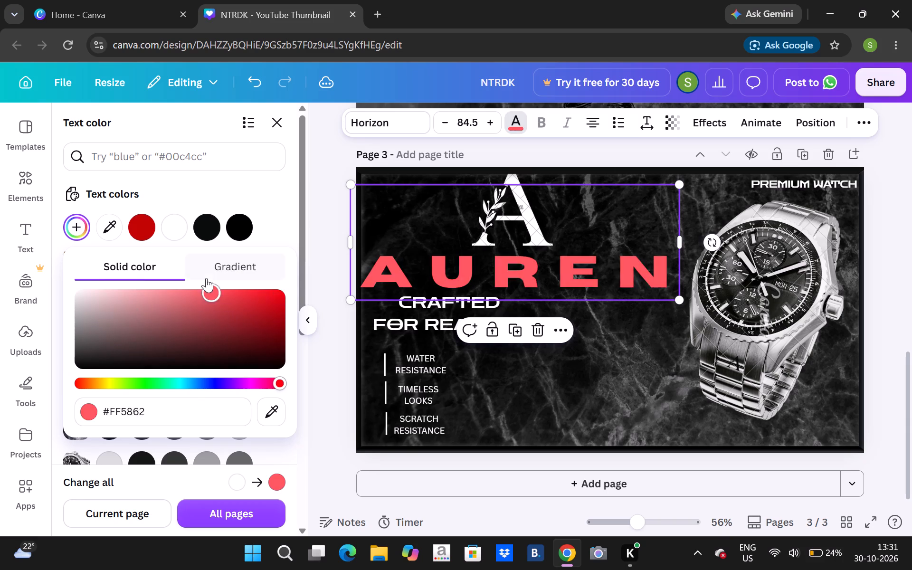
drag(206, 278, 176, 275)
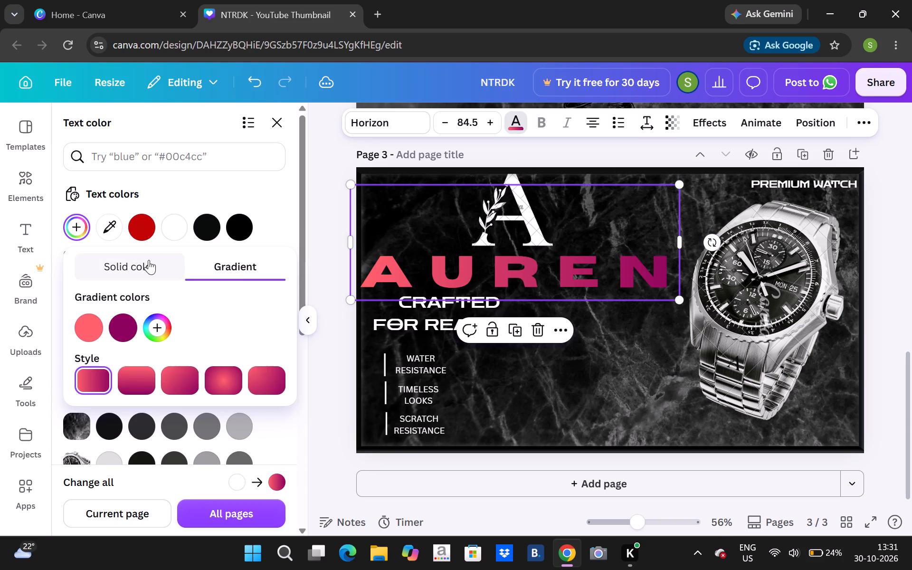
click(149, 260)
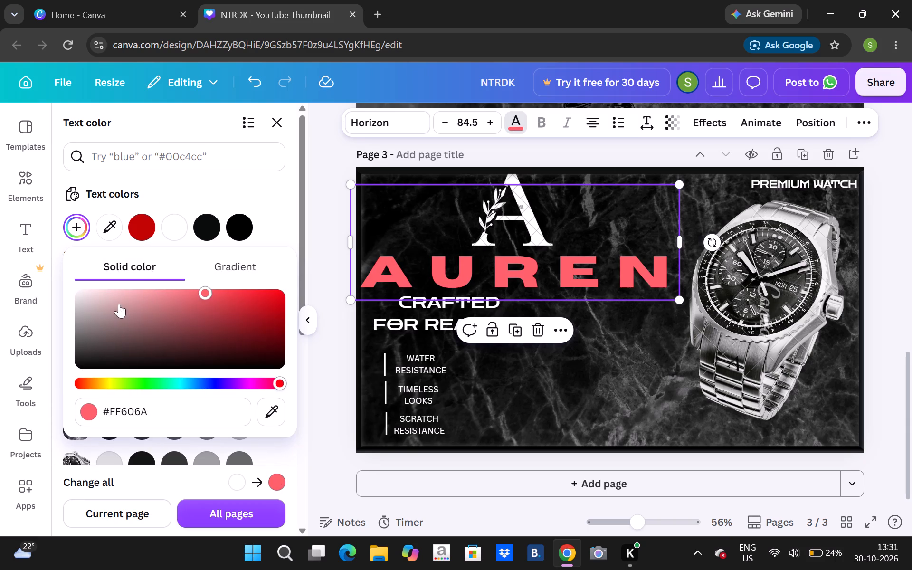
Set the AUREN title's text color to the dark red already used in the design.
click(142, 227)
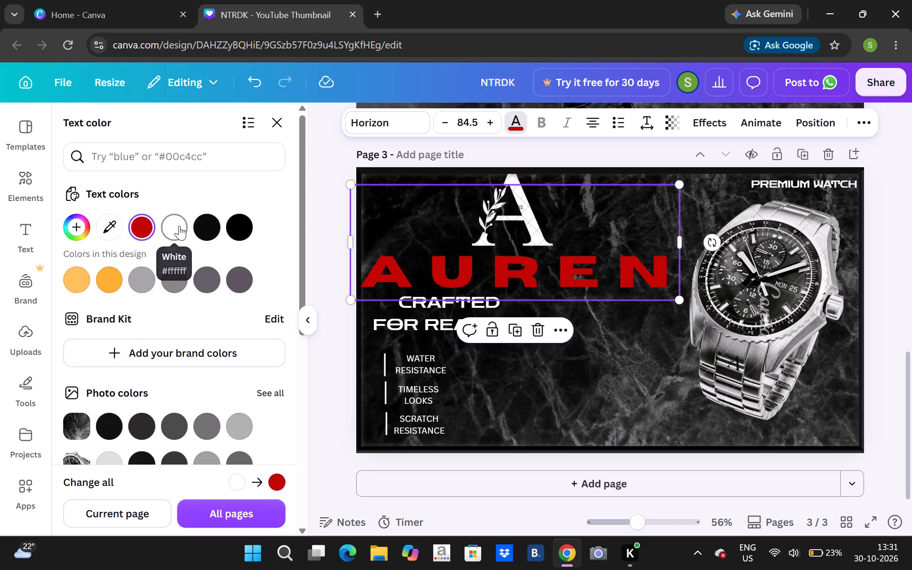
click(556, 381)
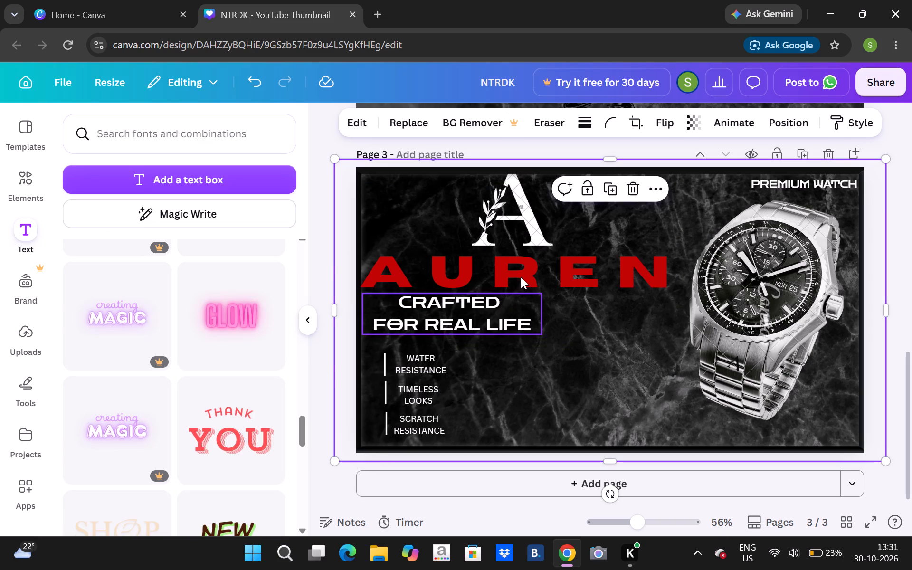
click(560, 364)
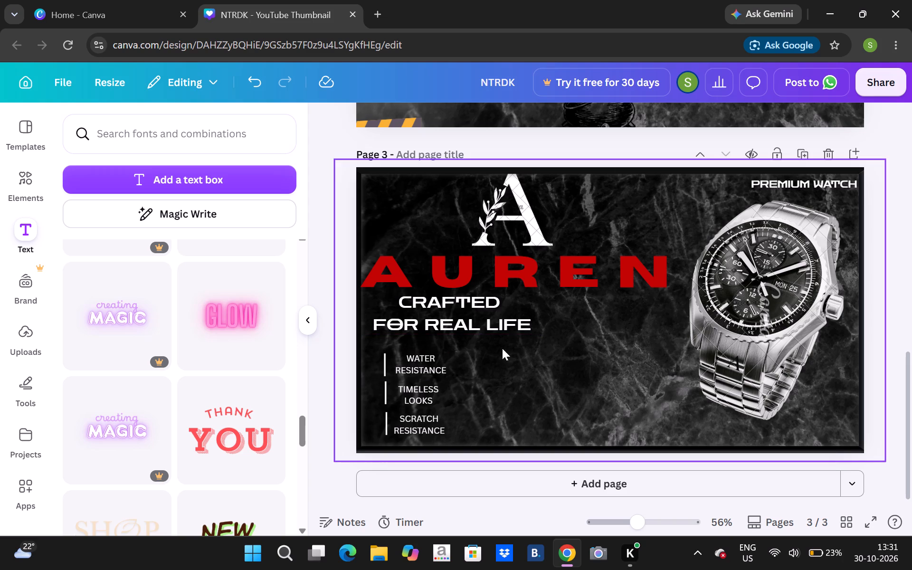
Recolor the PREMIUM WATCH label in the same dark red as the AUREN title.
click(769, 178)
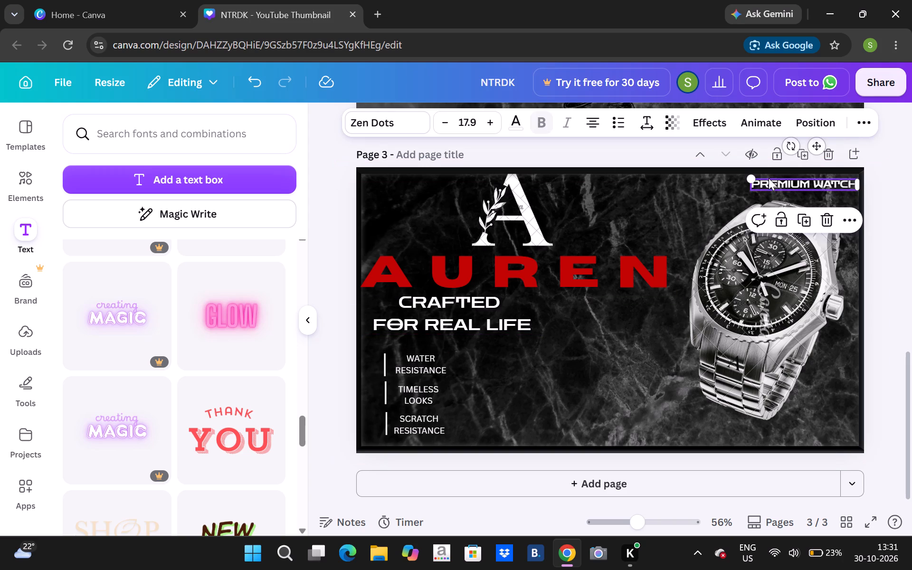
click(514, 124)
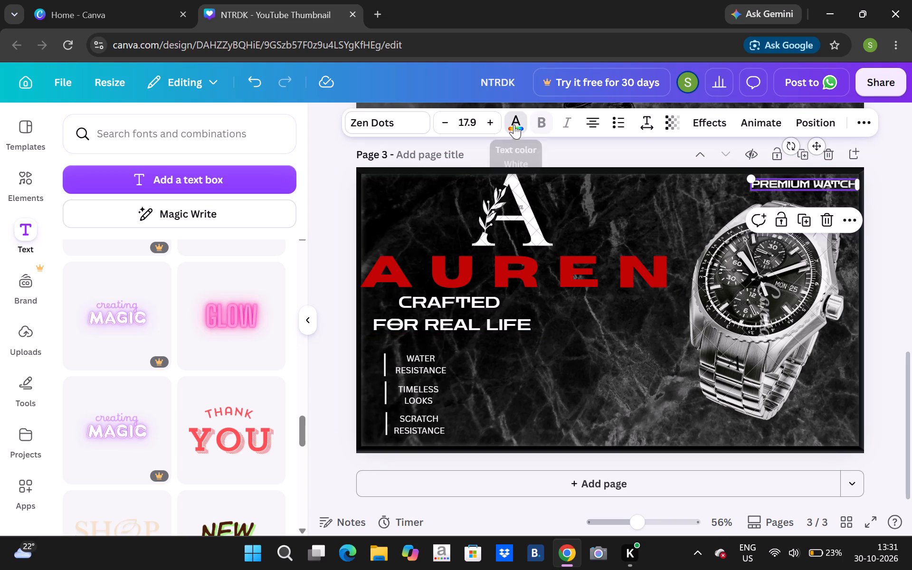
click(144, 220)
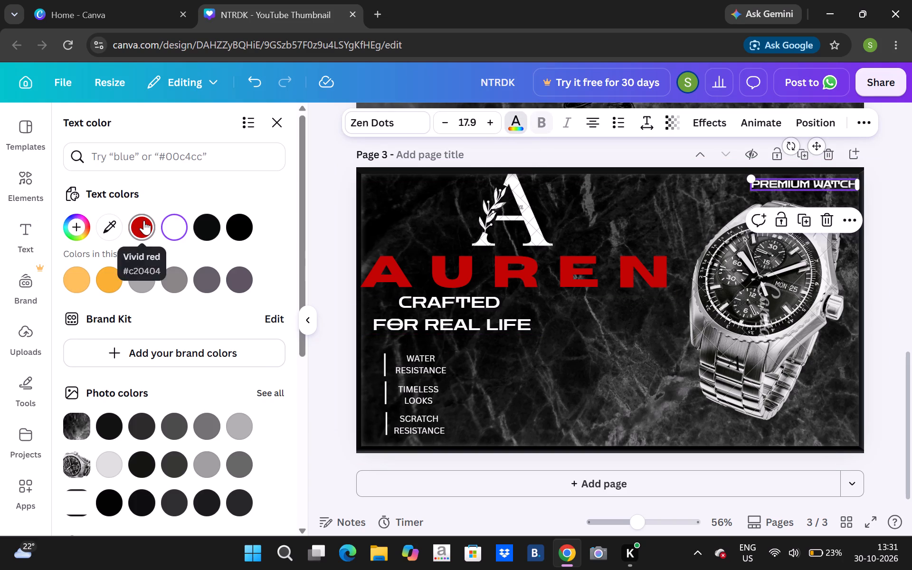
click(536, 370)
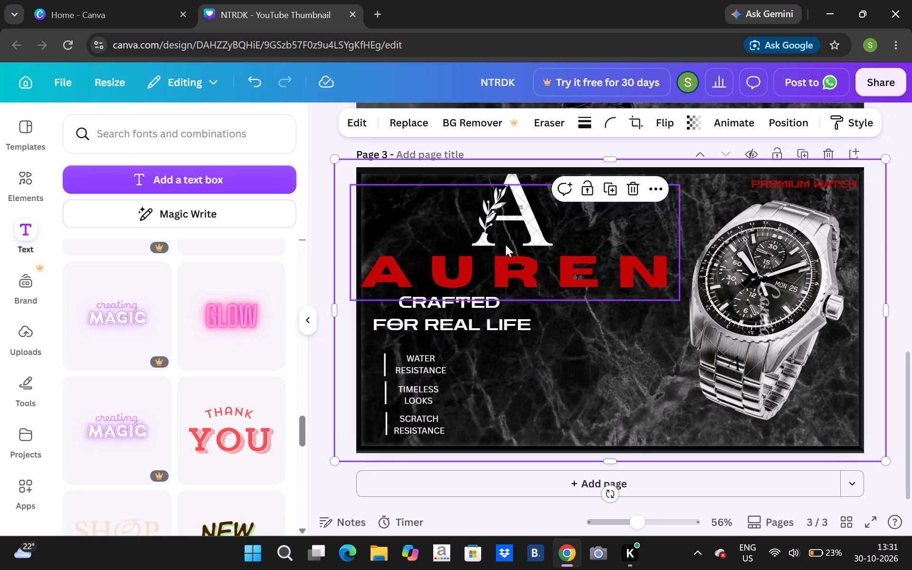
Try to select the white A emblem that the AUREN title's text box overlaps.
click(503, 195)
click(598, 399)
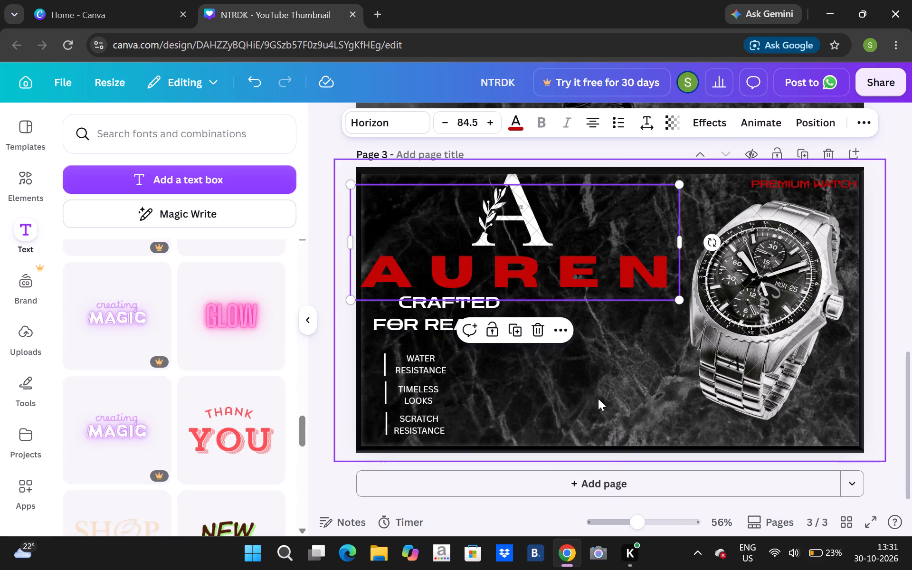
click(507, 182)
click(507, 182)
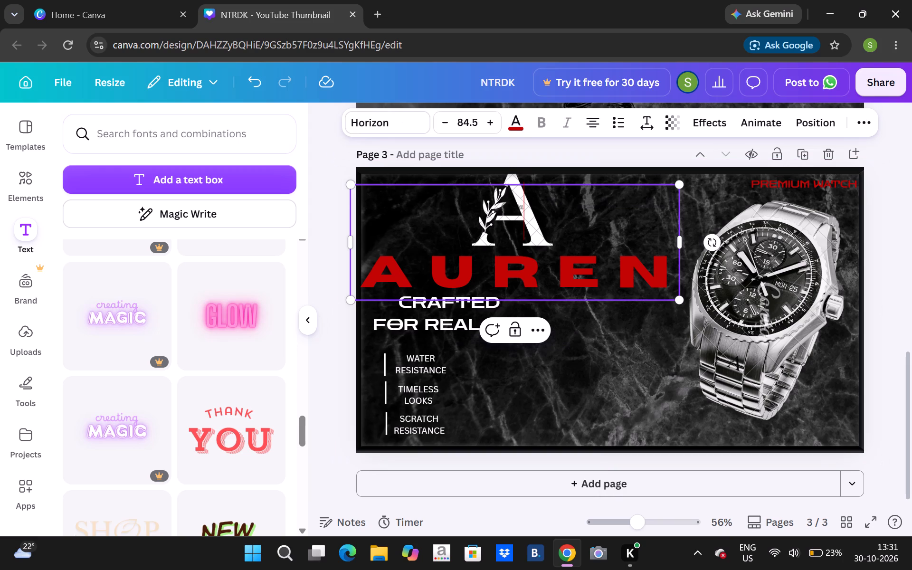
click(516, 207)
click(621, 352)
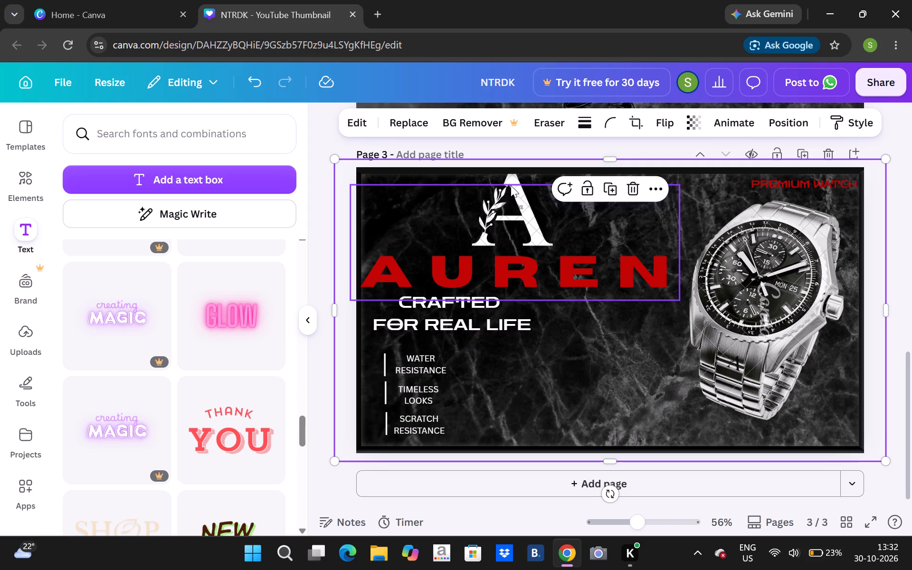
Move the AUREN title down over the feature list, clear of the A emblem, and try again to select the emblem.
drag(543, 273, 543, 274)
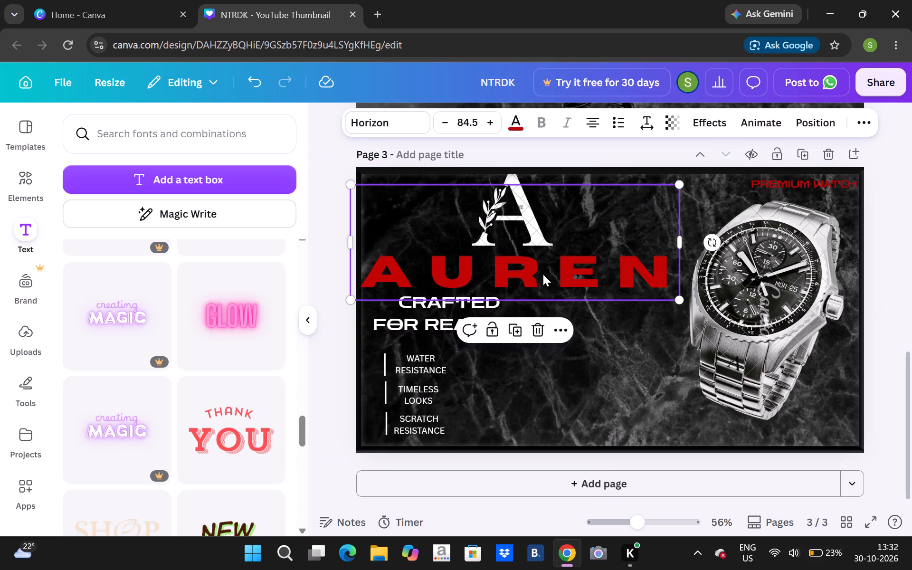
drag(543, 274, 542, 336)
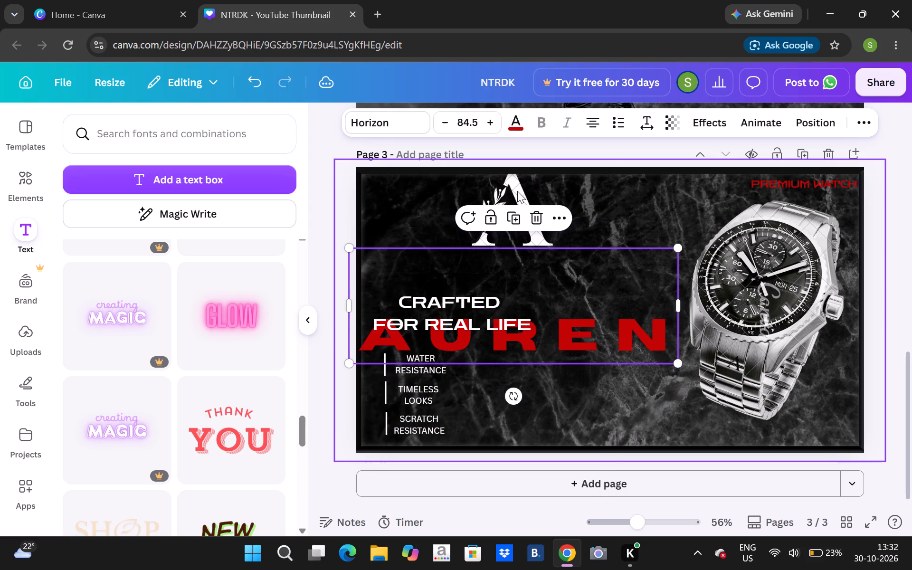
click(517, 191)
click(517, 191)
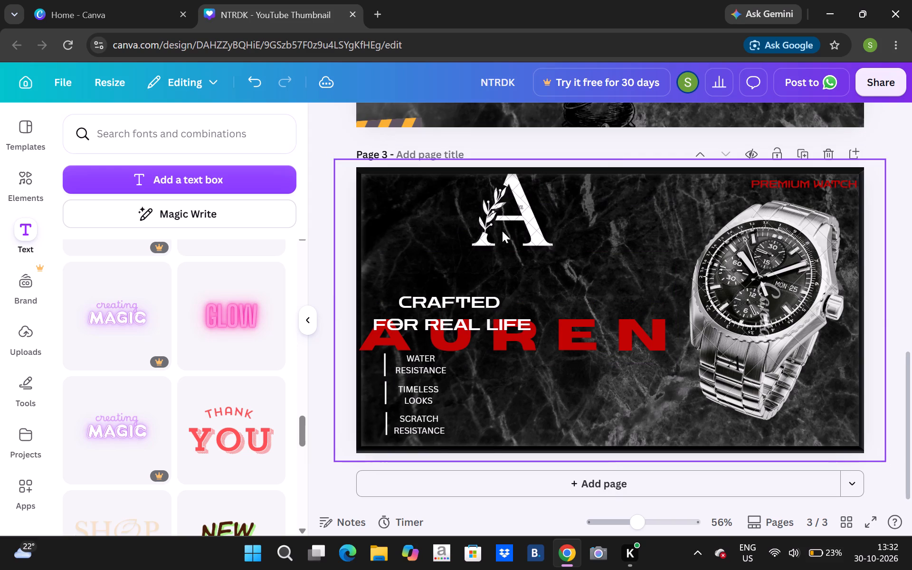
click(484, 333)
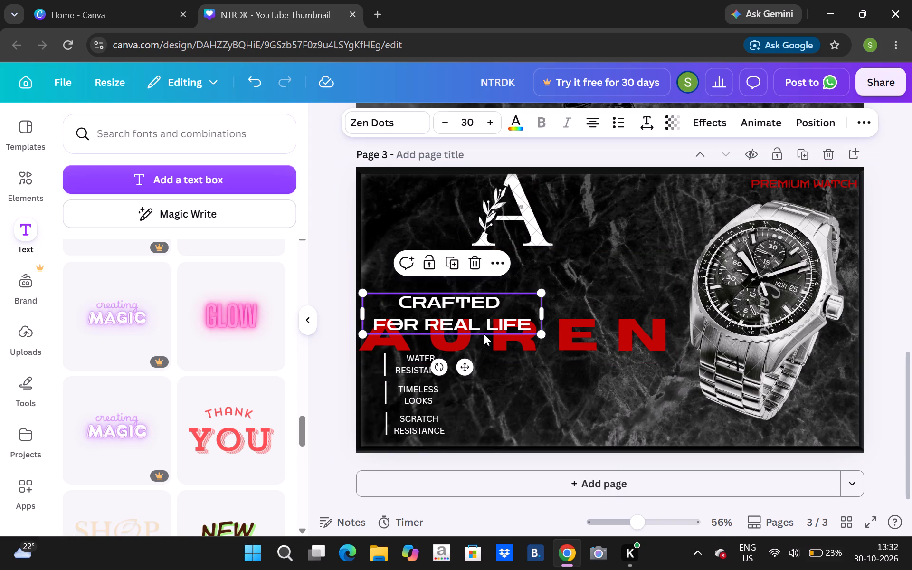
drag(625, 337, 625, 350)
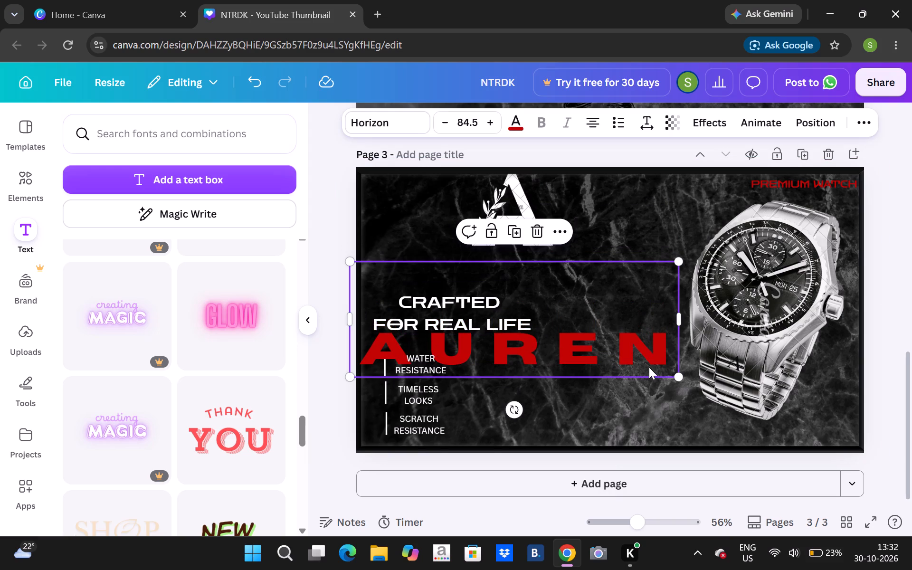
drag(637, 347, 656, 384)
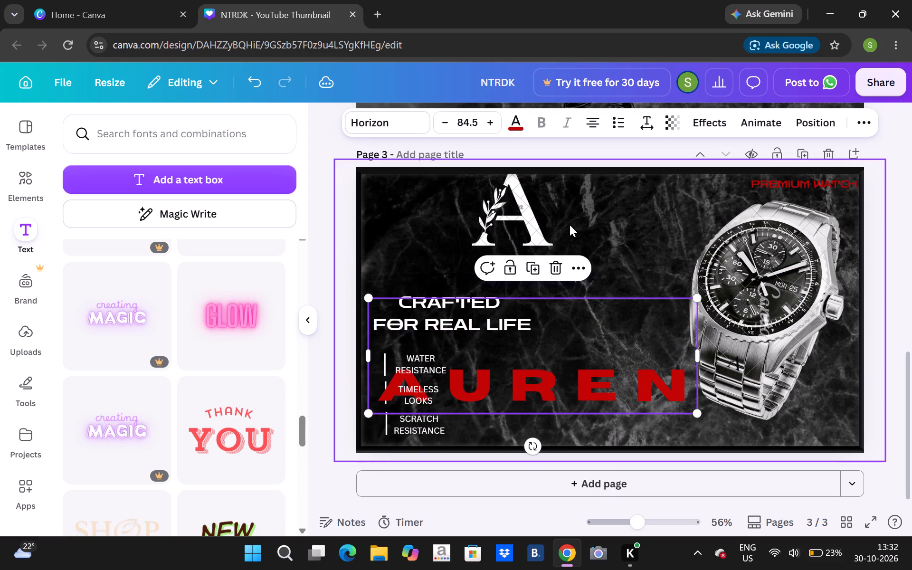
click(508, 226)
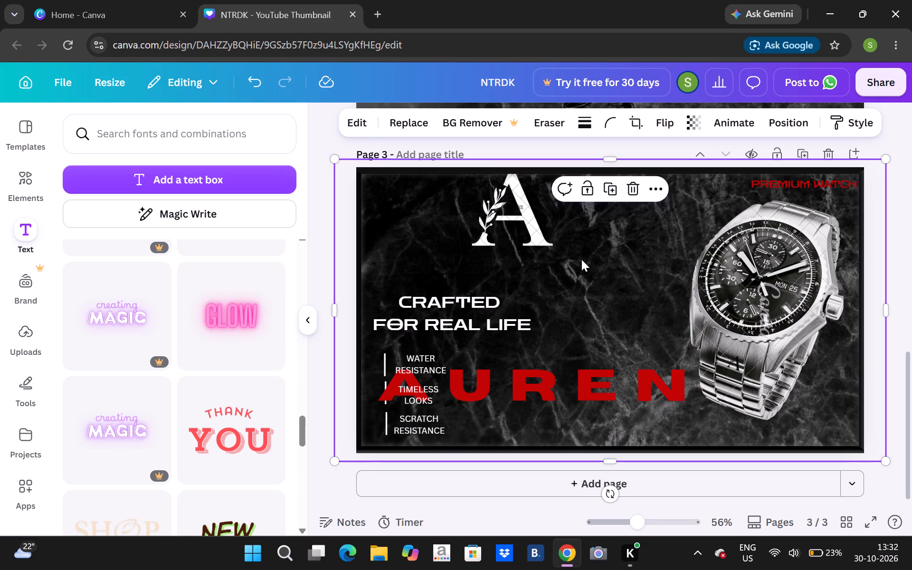
Move the AUREN title back up between the A emblem and the tagline, fine-tuning it slightly down and to the left.
drag(566, 381, 554, 269)
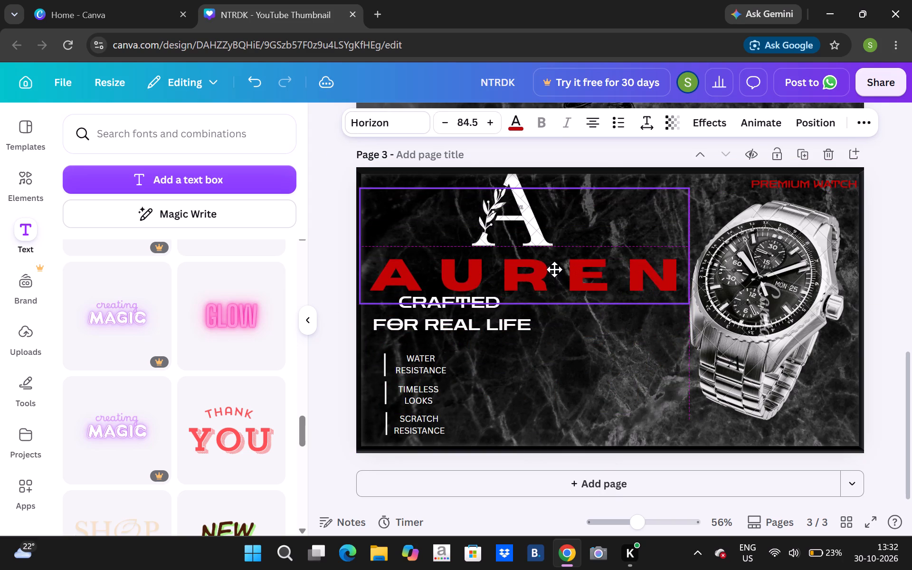
drag(554, 269, 555, 263)
click(555, 263)
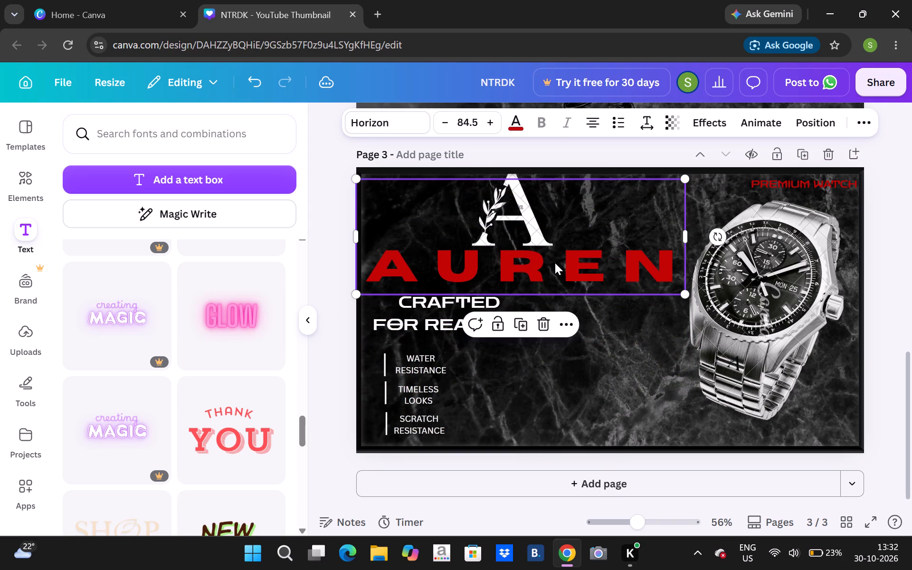
click(555, 263)
click(595, 323)
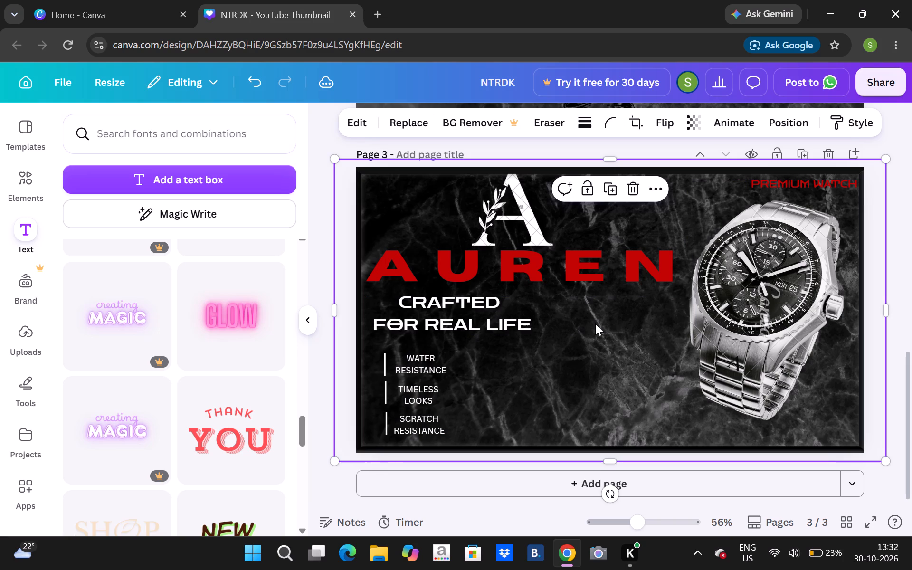
click(588, 260)
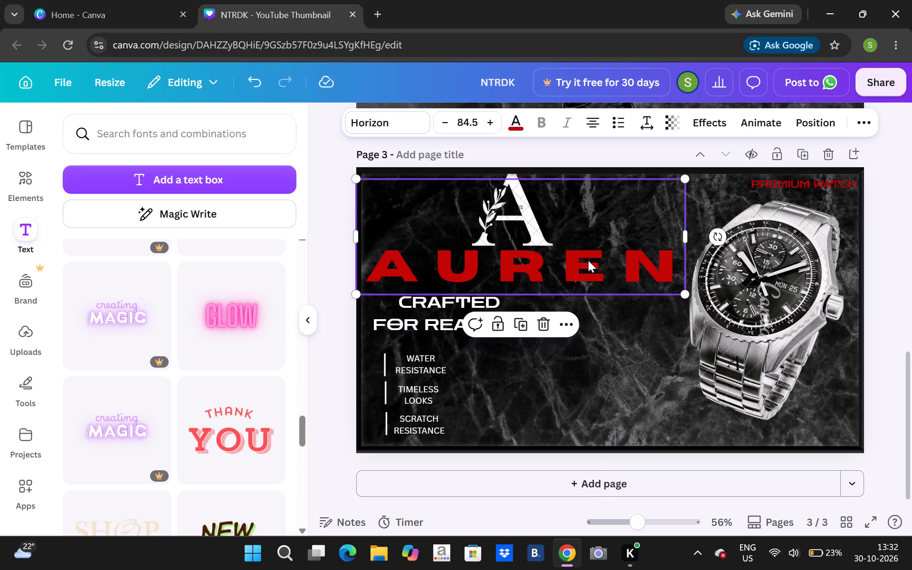
key(Down)
key(Down)
key(Down)
key(Down)
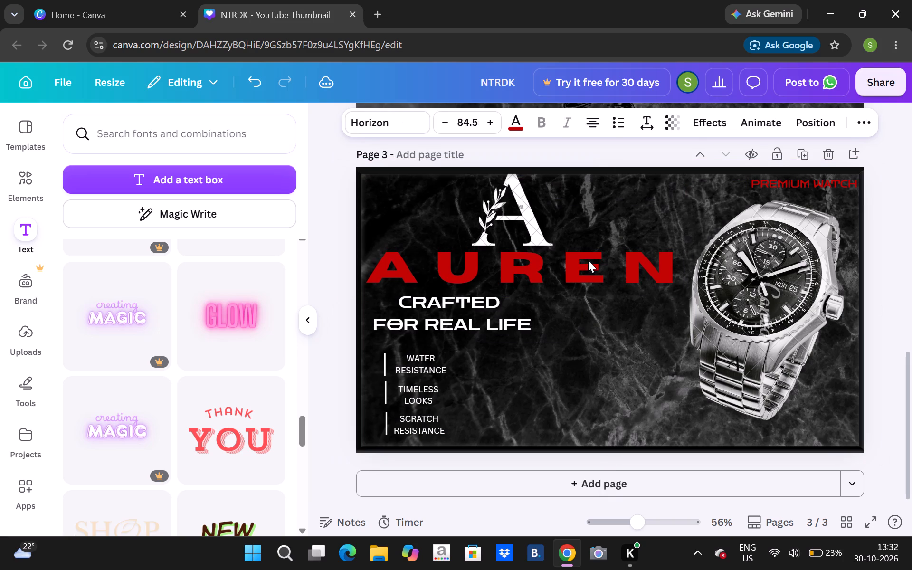
key(Left)
key(Left)
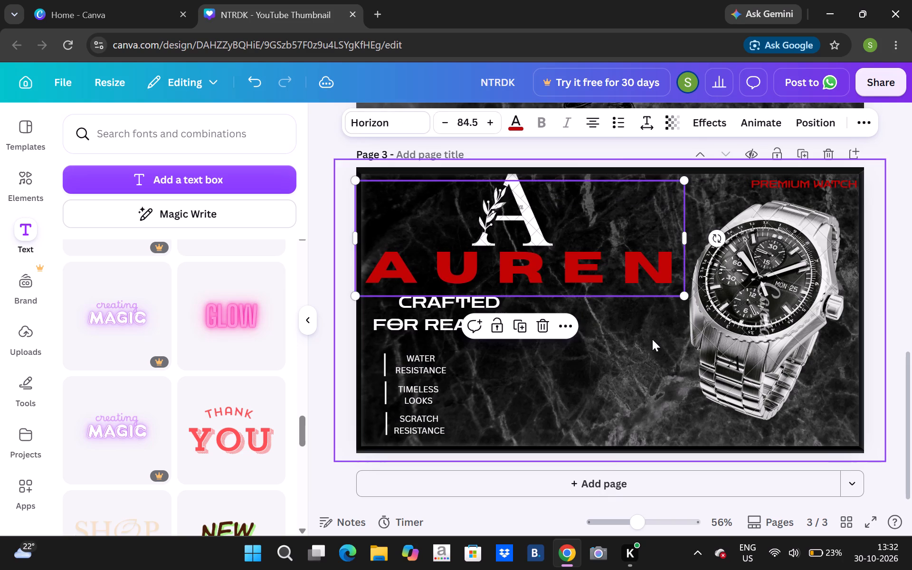
click(652, 339)
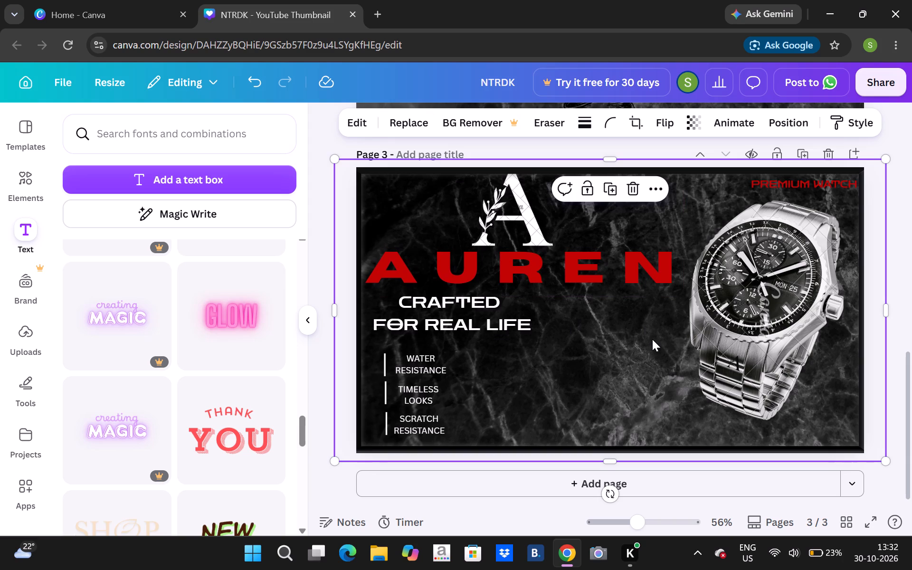
Select the watch image together with the small element on its strap and nudge them up one increment.
click(734, 360)
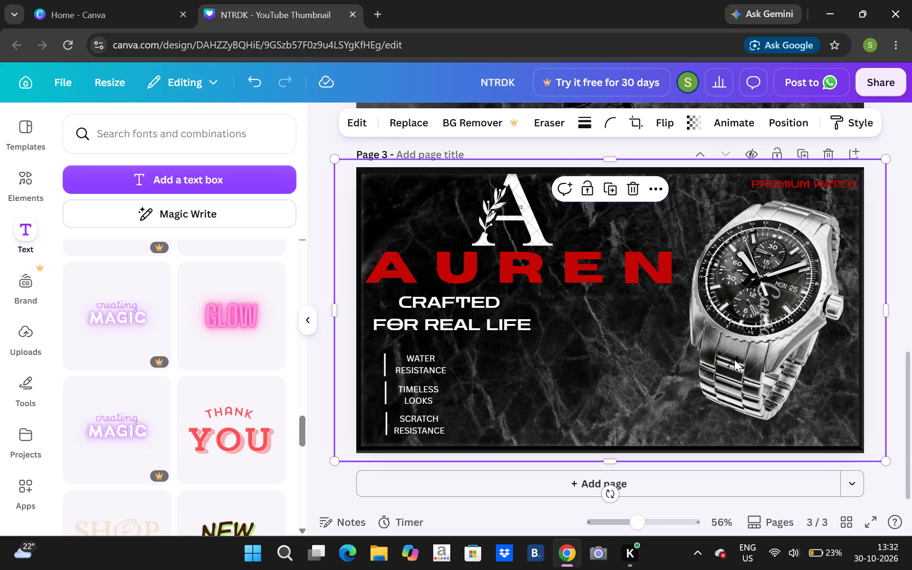
click(734, 360)
click(734, 360)
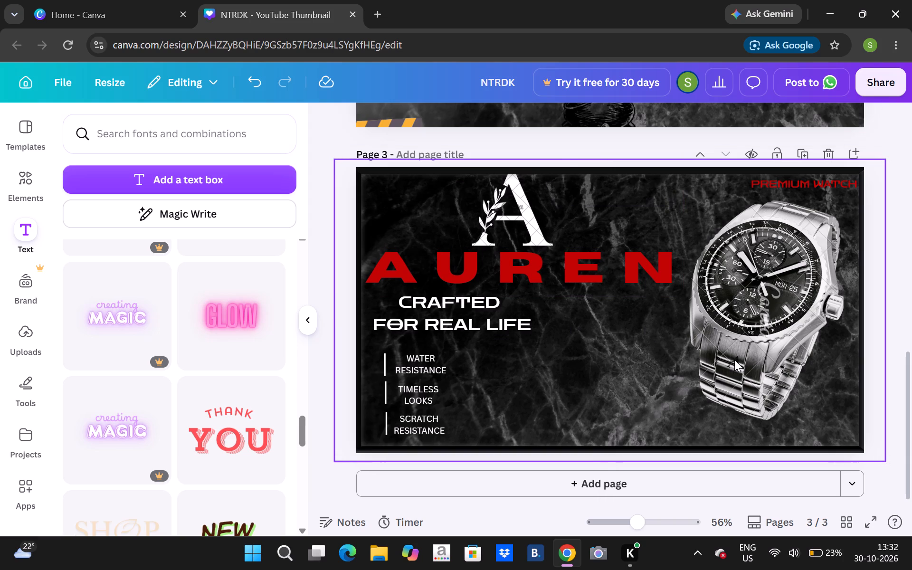
click(734, 360)
click(728, 365)
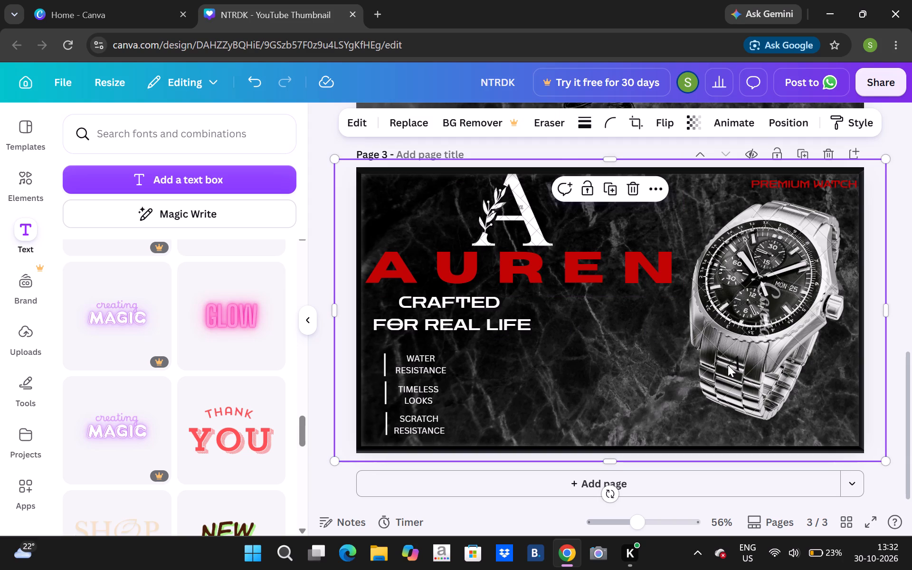
click(736, 360)
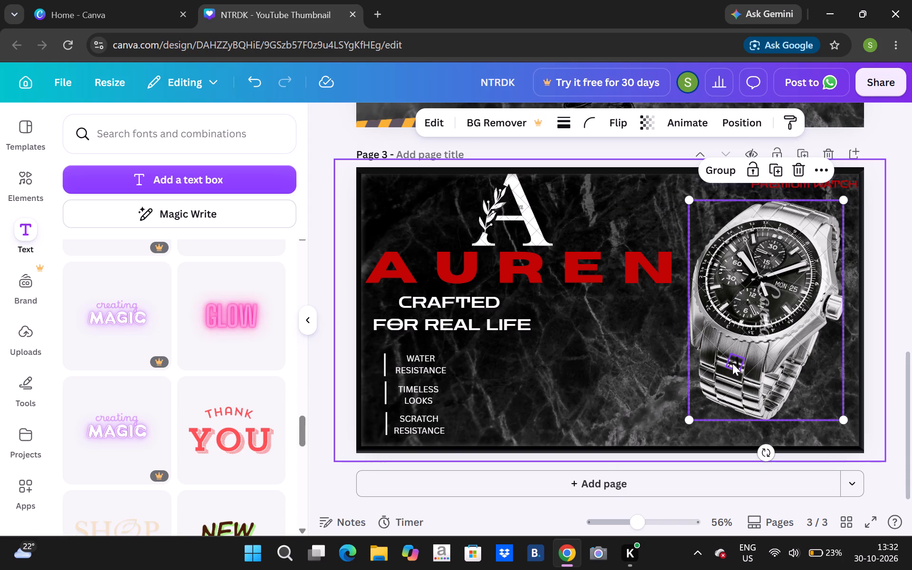
key(Up)
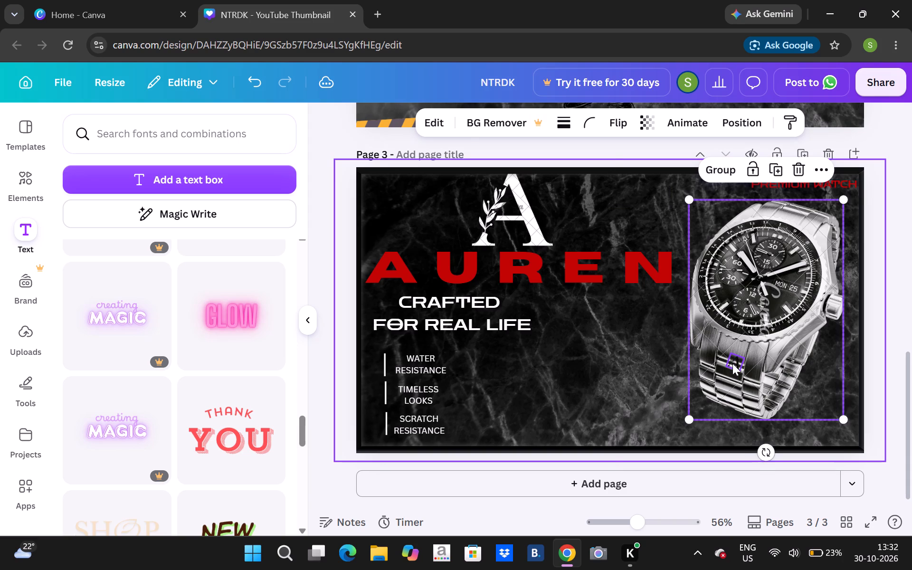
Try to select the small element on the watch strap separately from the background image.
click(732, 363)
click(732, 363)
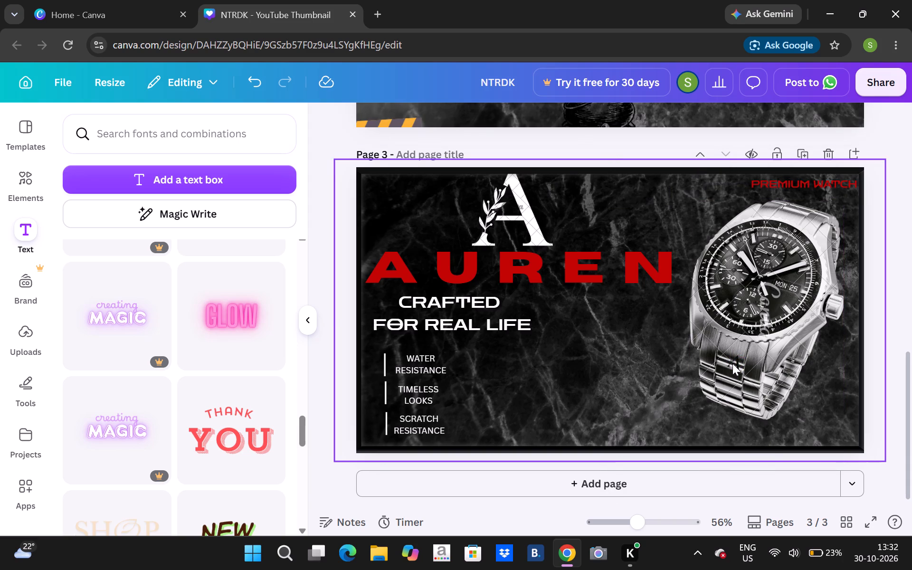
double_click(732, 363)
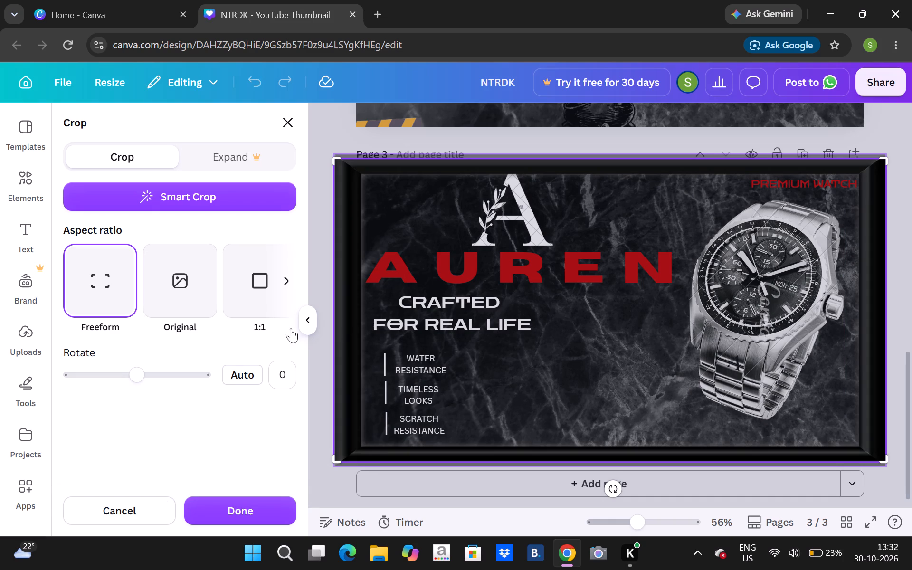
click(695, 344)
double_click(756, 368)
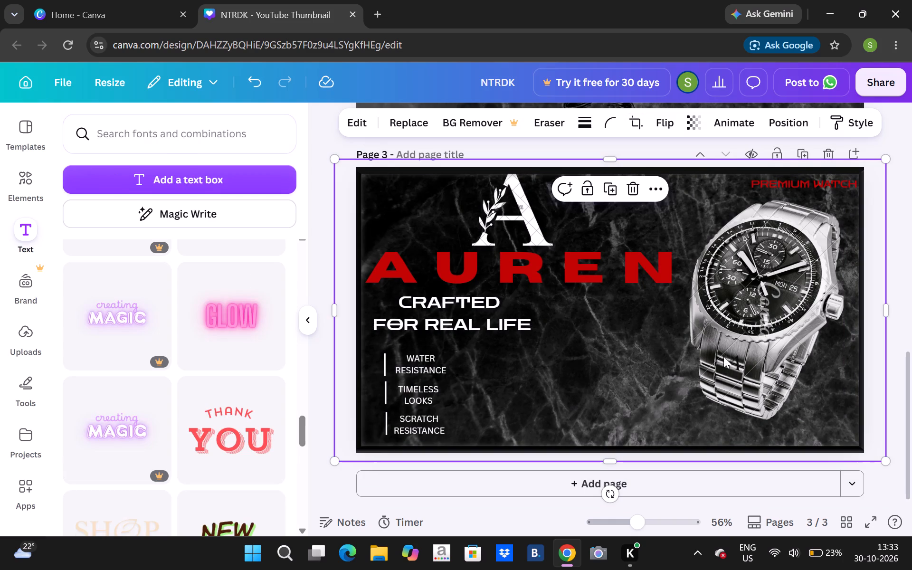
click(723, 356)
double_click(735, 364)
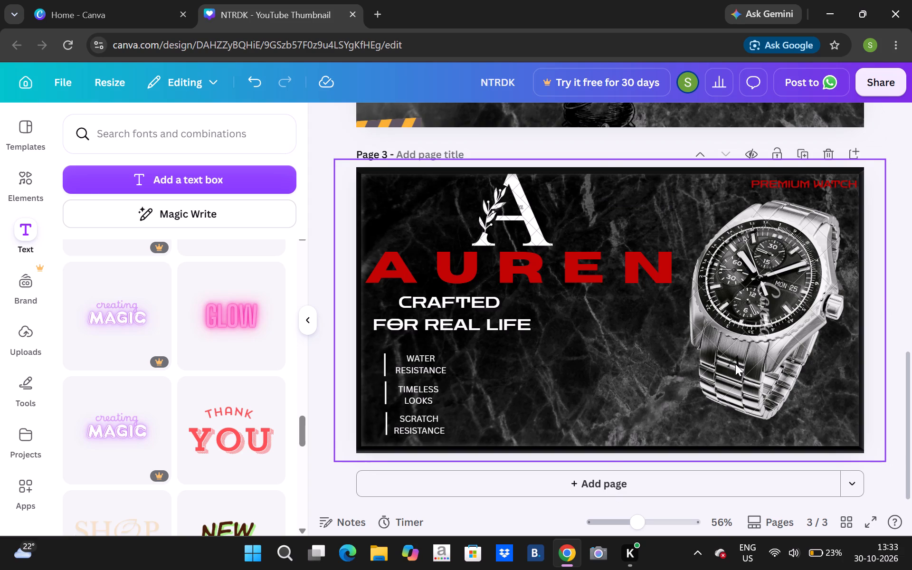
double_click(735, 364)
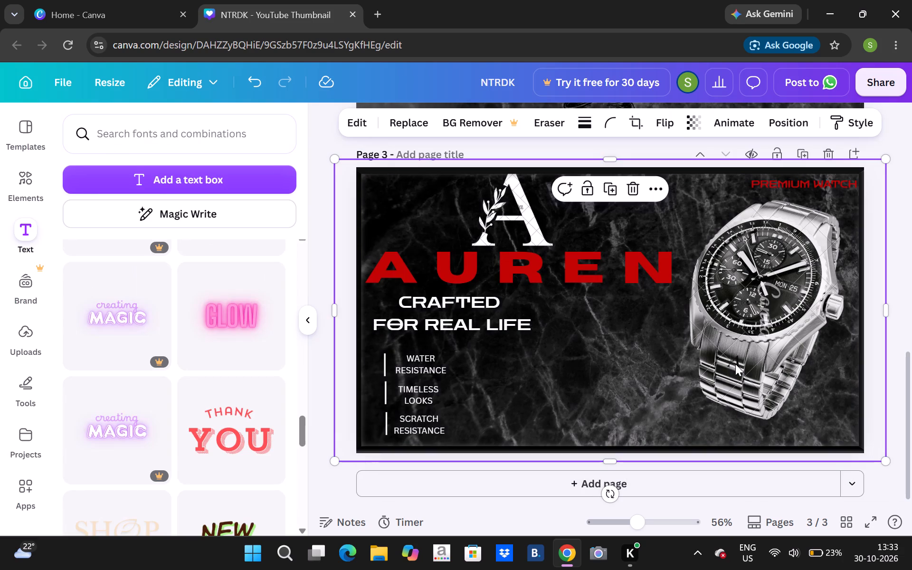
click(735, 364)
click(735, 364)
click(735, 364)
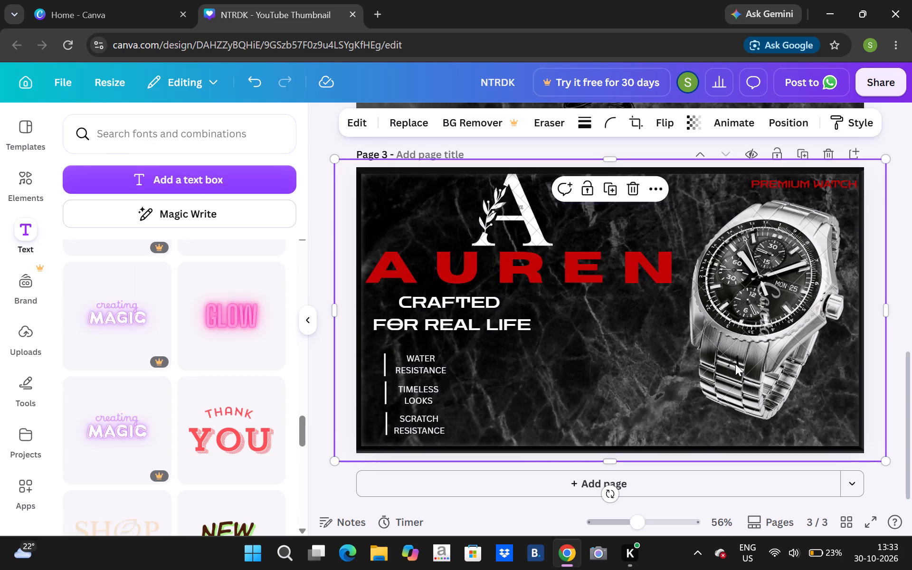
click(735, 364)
Shift the framed marble background image slightly up and to the left.
drag(735, 364, 718, 348)
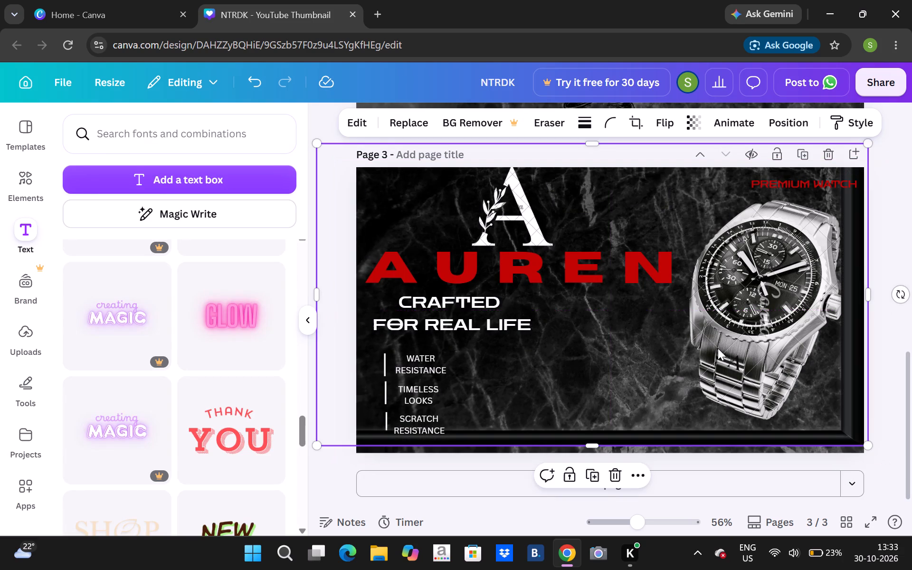
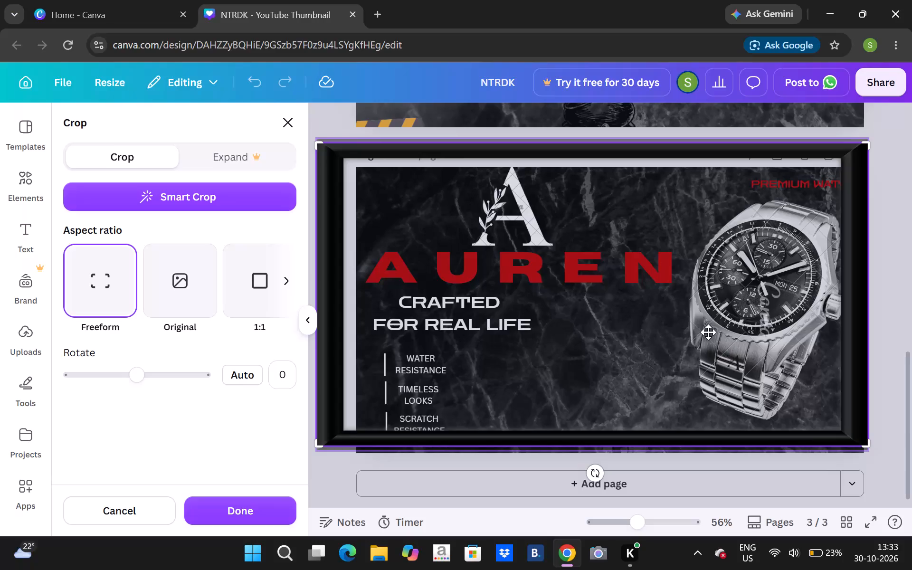
Leave the crop of the framed marble background and reposition the image so it is centred on page 3.
click(708, 332)
triple_click(634, 327)
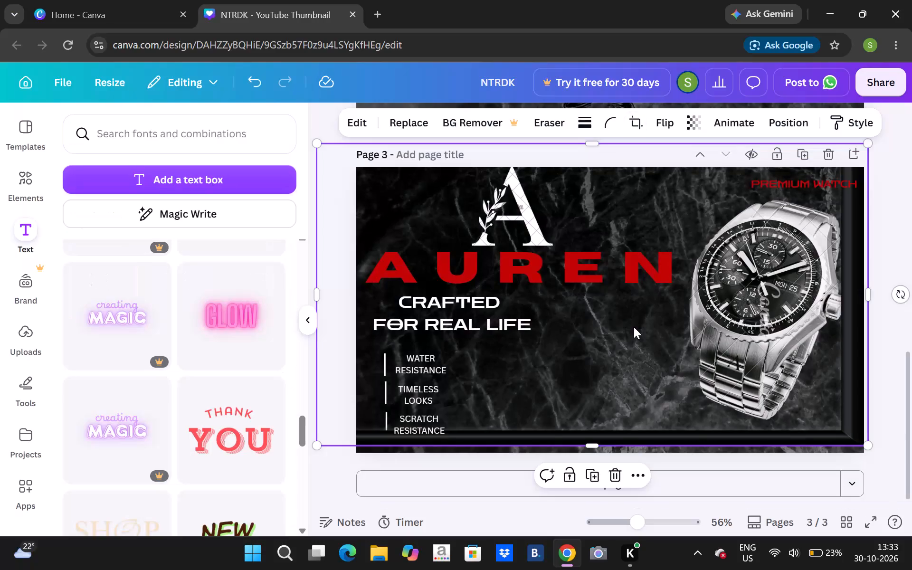
drag(634, 327, 646, 342)
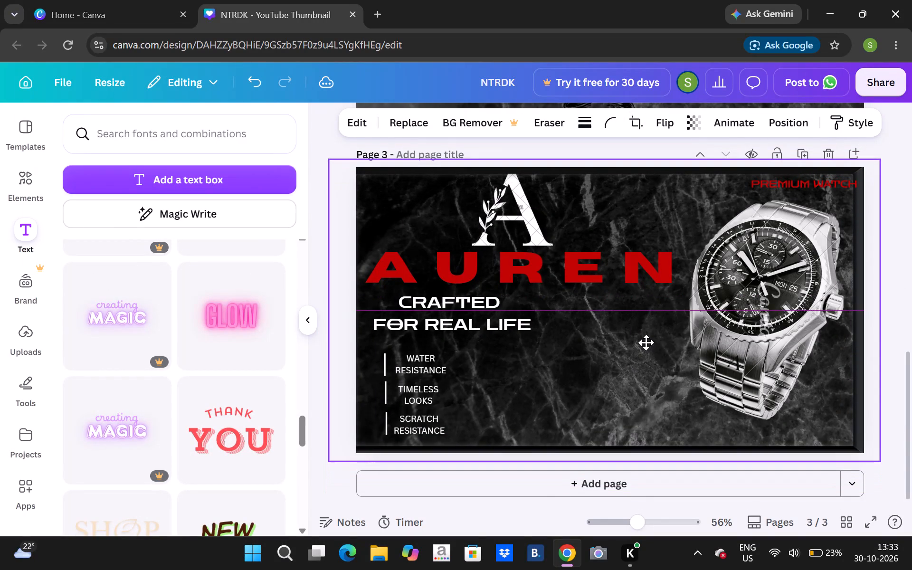
drag(646, 342, 646, 344)
drag(654, 334, 665, 331)
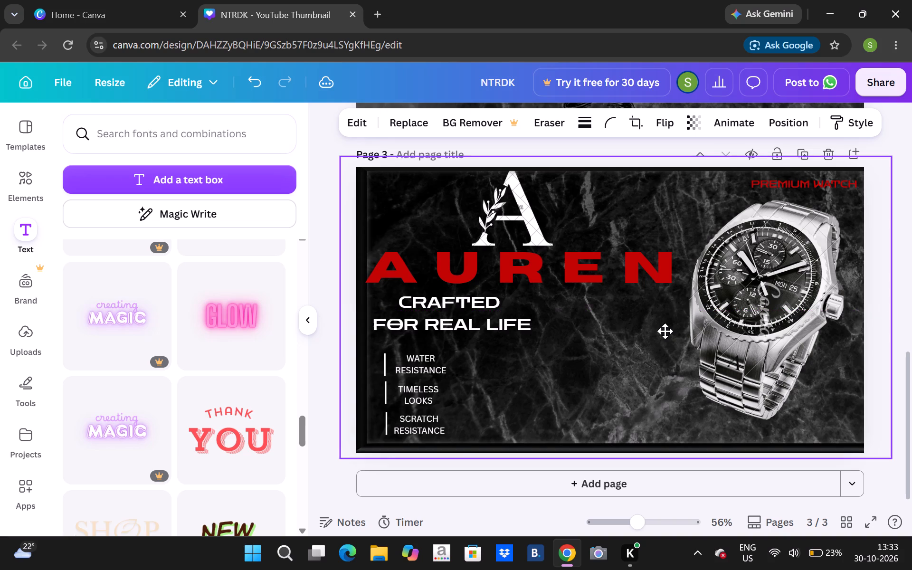
drag(665, 331, 665, 332)
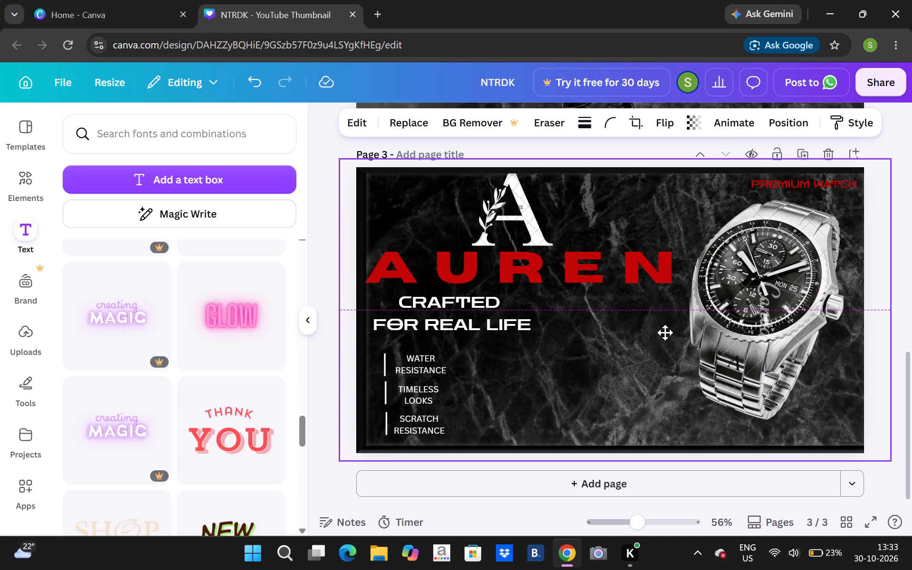
drag(665, 332, 661, 332)
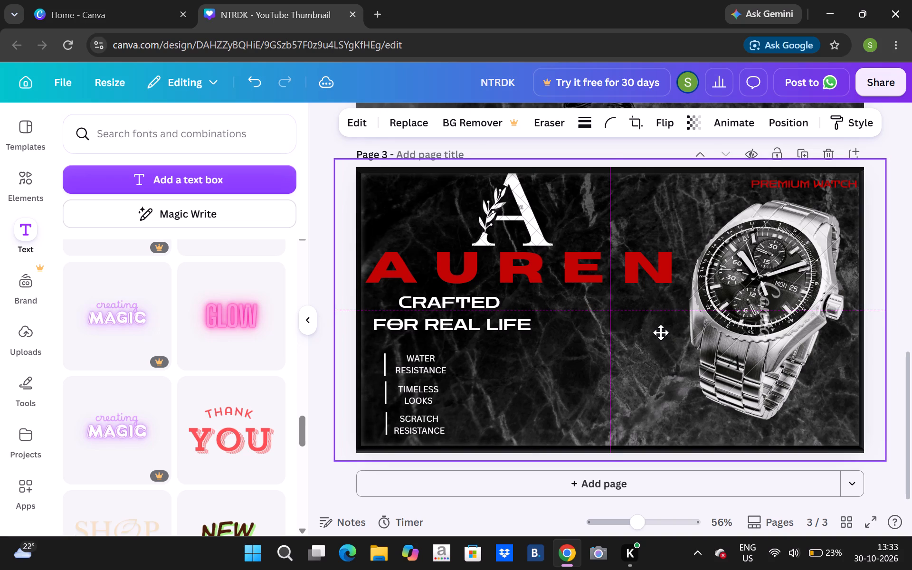
drag(661, 332, 661, 332)
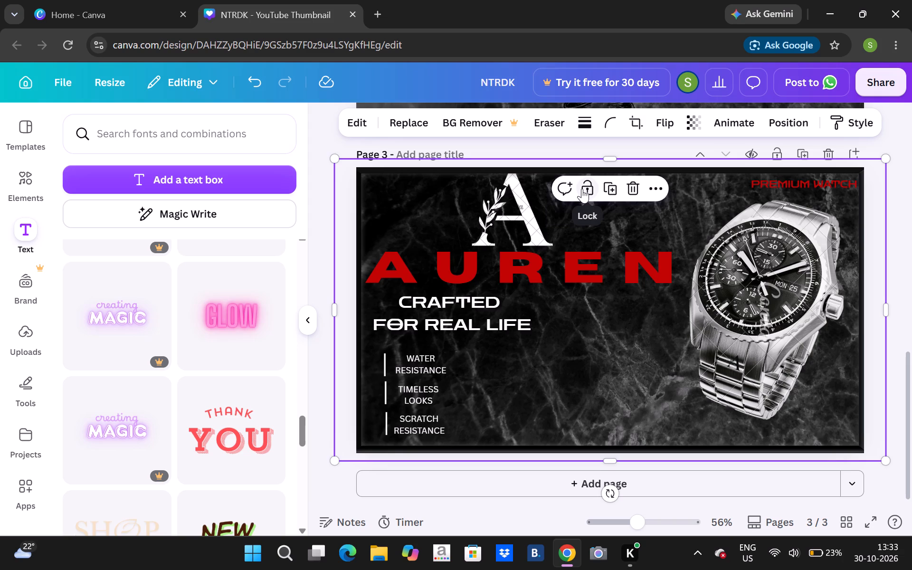
Duplicate the framed marble background image and lock the copy in place.
click(618, 193)
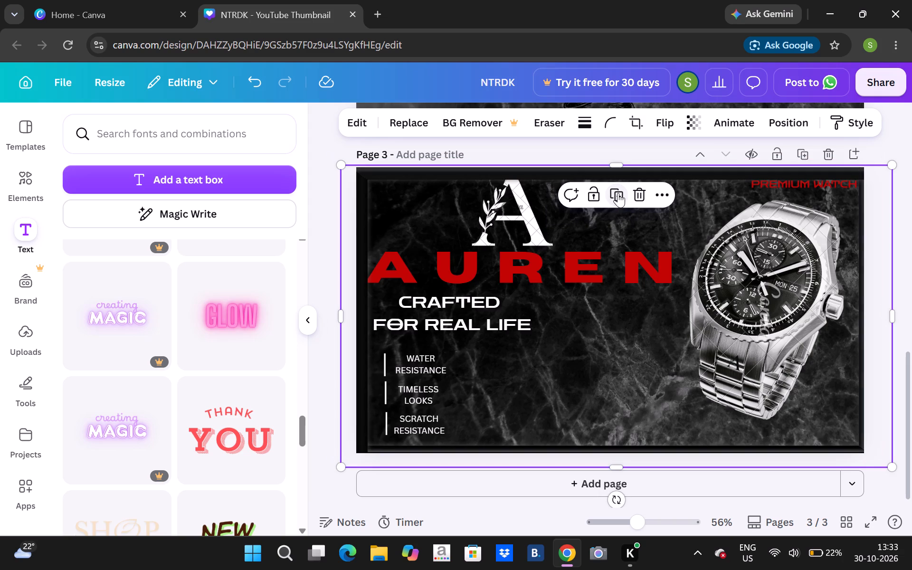
click(597, 194)
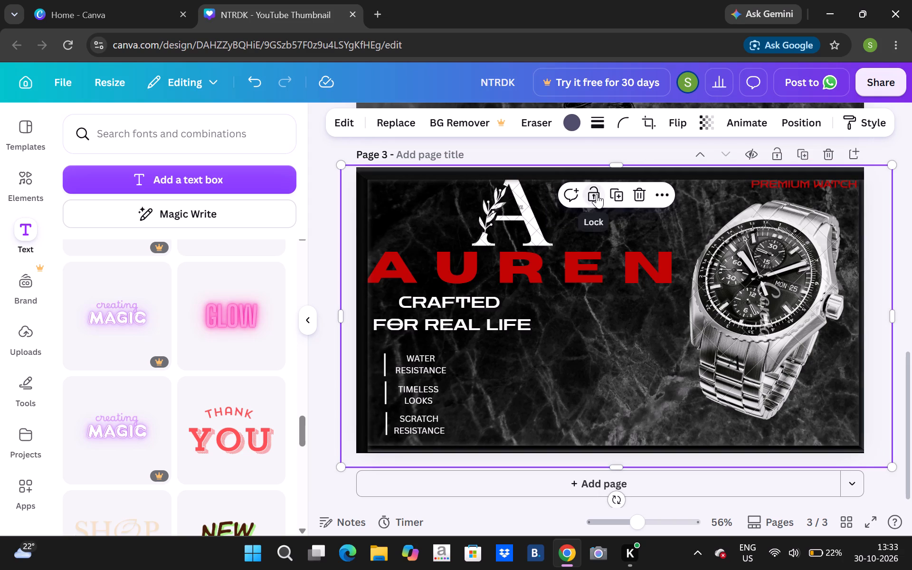
click(647, 319)
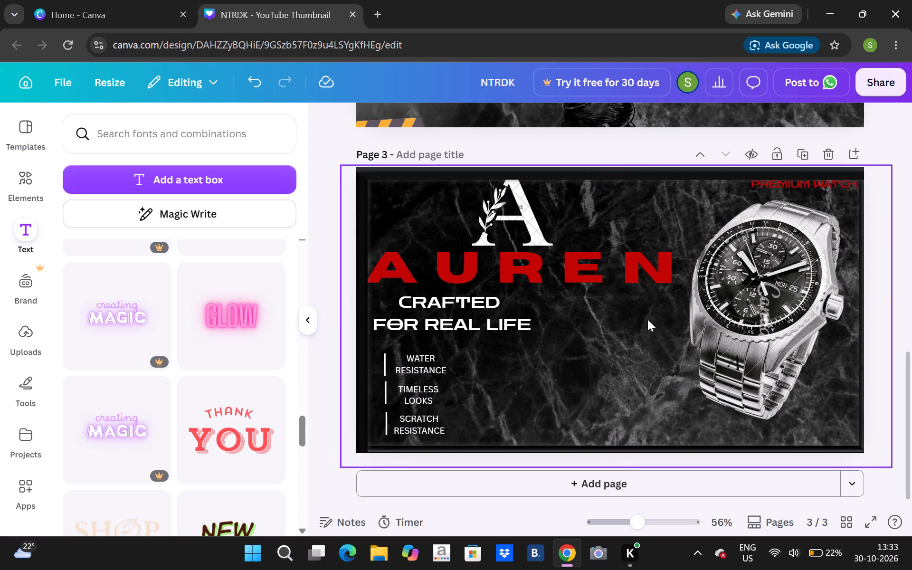
Select the watch image together with the small element on its strap and shift them slightly down and to the right.
click(761, 311)
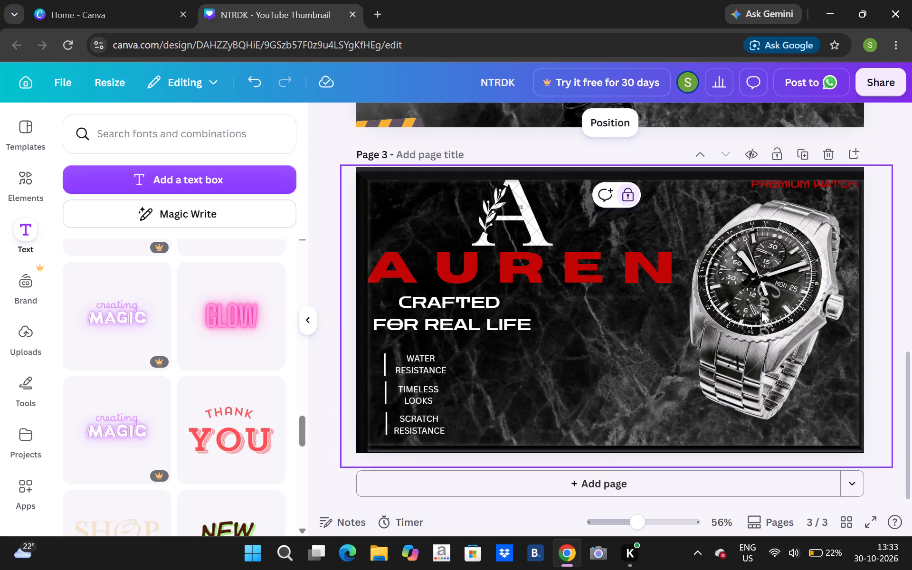
click(730, 363)
double_click(730, 363)
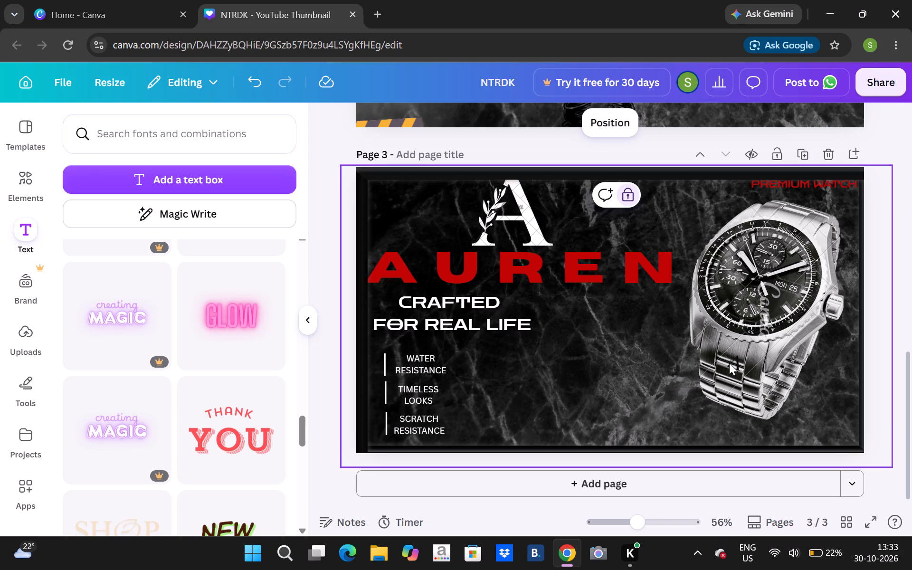
drag(728, 360, 749, 362)
drag(736, 358, 736, 353)
click(736, 360)
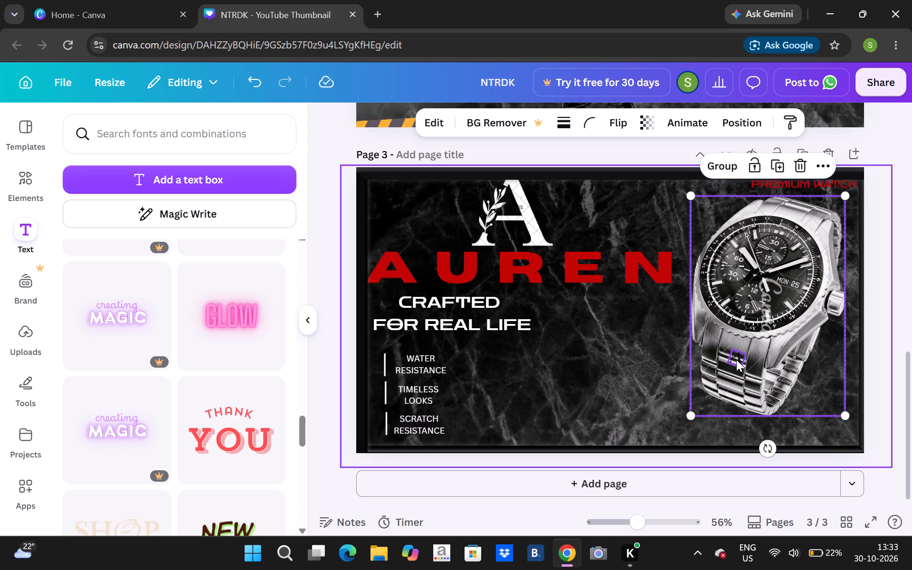
drag(736, 360, 730, 351)
click(730, 351)
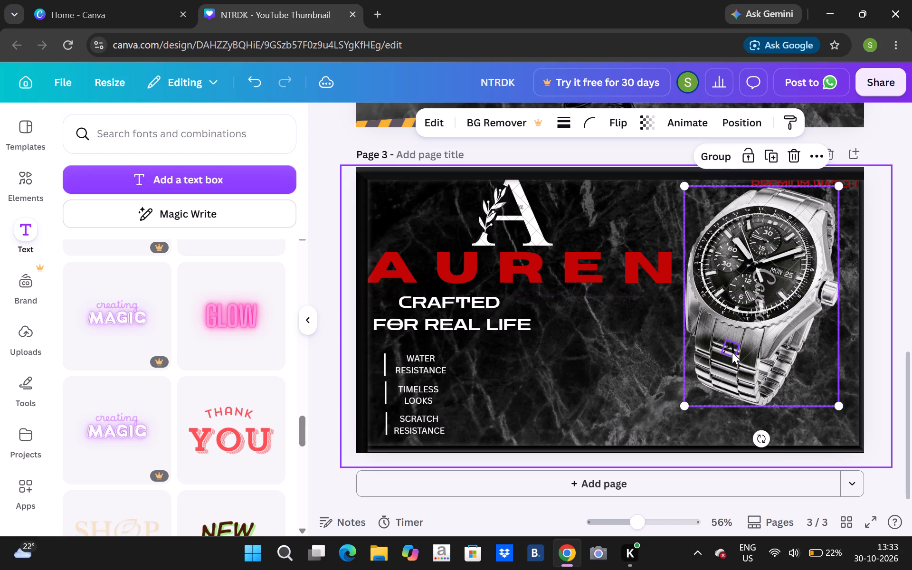
drag(732, 352, 741, 371)
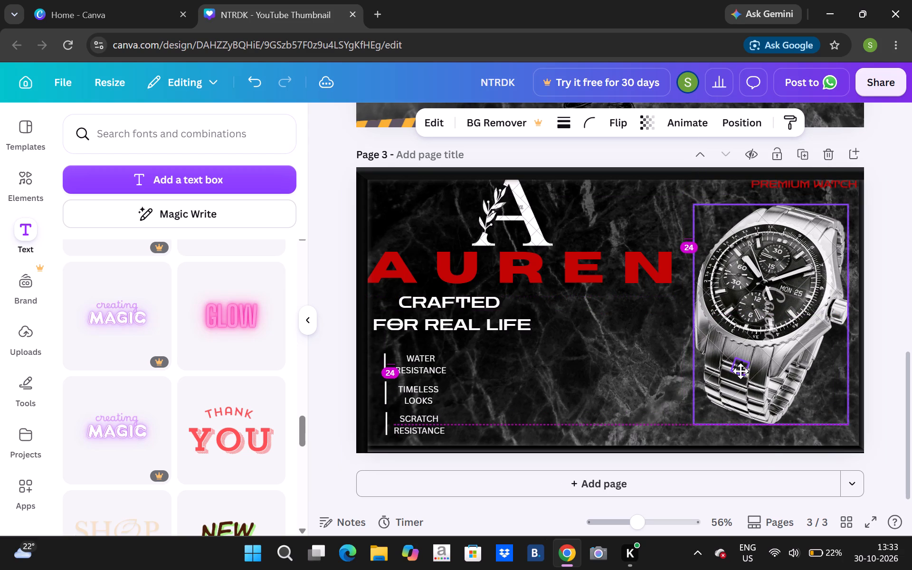
drag(741, 371, 740, 371)
click(739, 370)
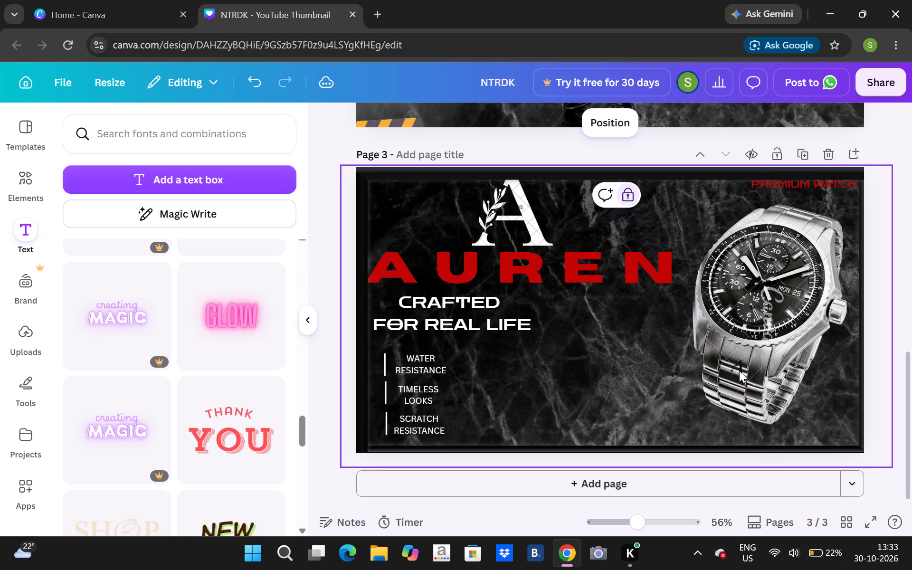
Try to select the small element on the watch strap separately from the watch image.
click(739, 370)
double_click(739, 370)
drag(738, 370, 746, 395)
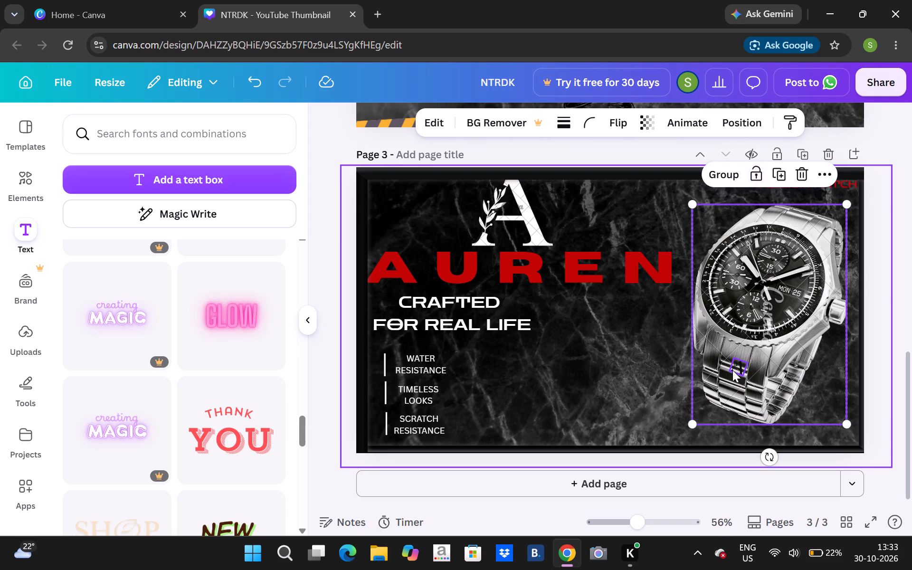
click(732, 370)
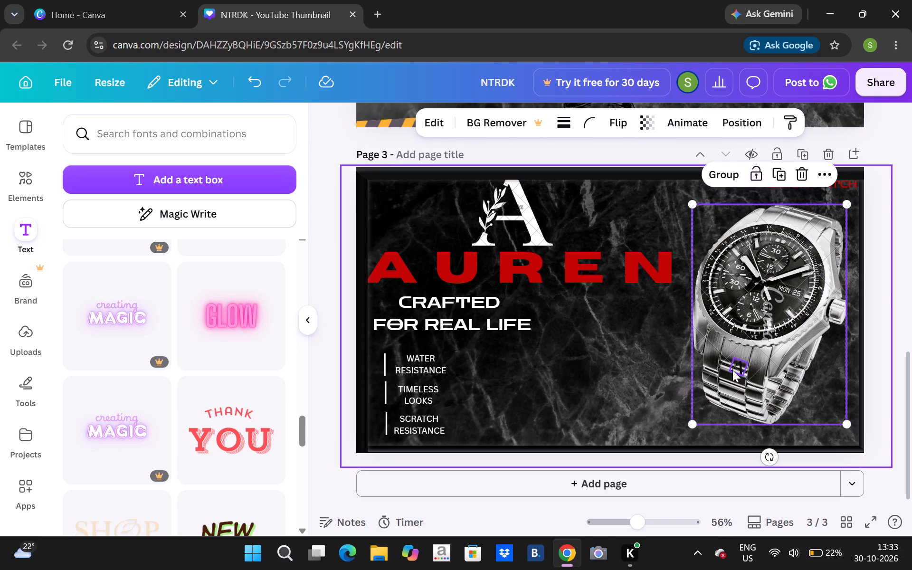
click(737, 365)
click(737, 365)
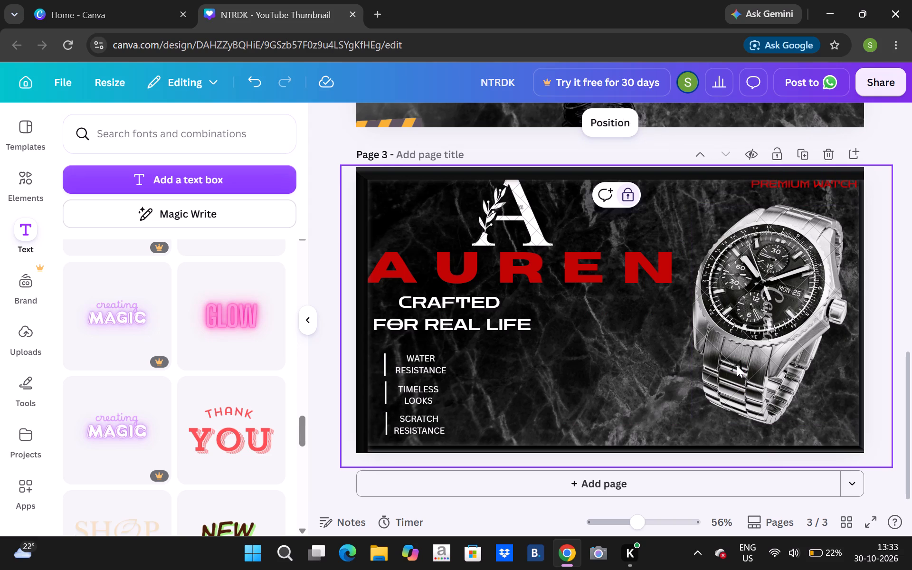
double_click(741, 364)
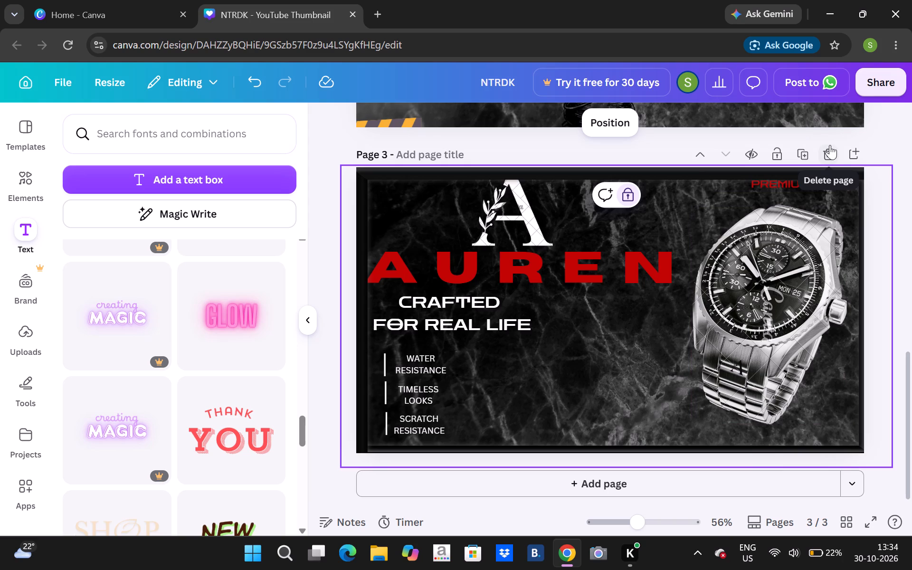
Select the PREMIUM WATCH label above the watch and nudge it down 14 increments, clear of the frame's top edge.
click(799, 186)
double_click(799, 186)
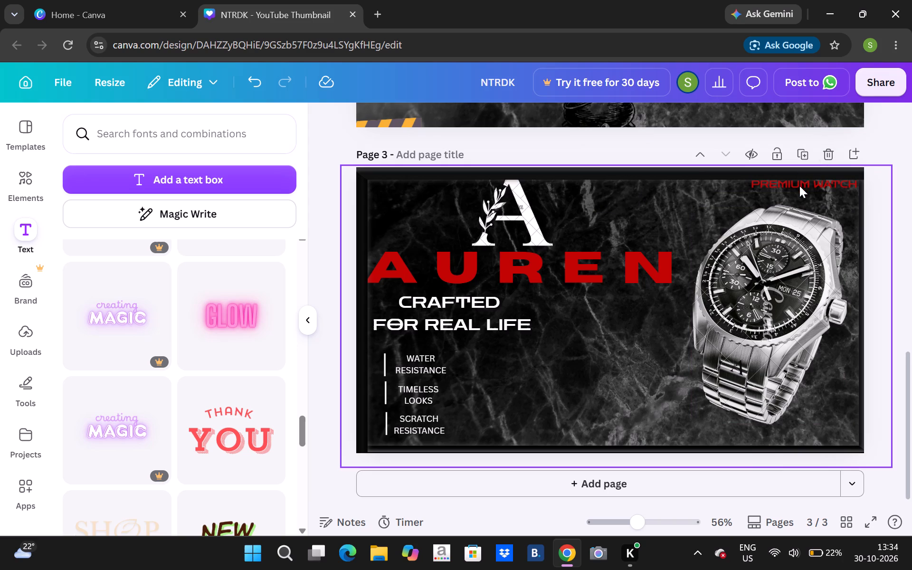
drag(799, 186, 799, 196)
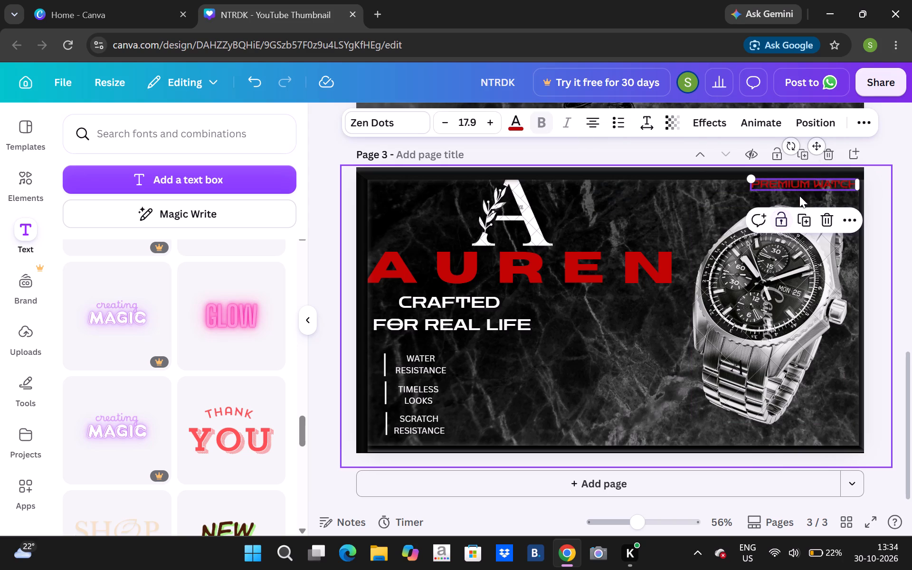
key(Down)
key(Down)
key(Down)
key(Down)
key(Down)
key(Down)
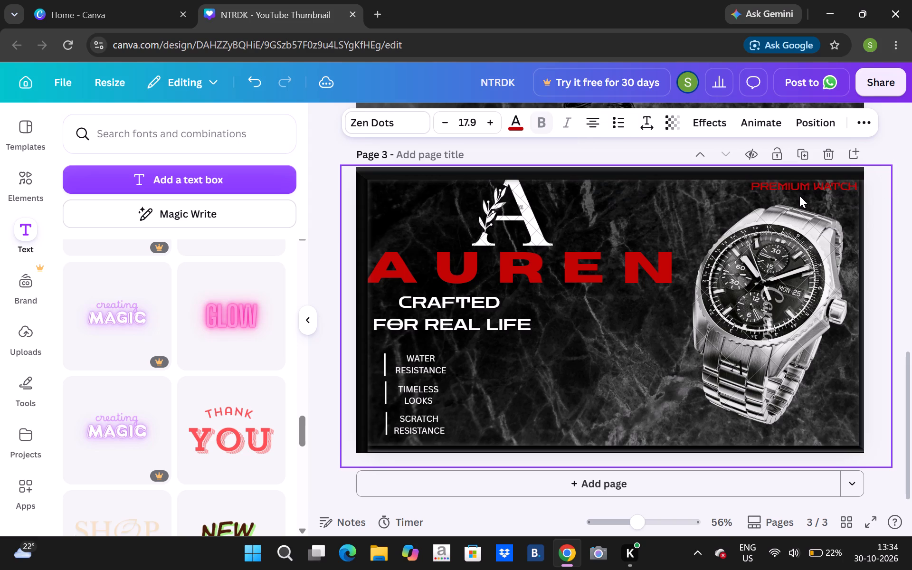
key(Down)
key(Down)
key(Down)
key(Down)
key(Down)
key(Down)
key(Down)
key(Down)
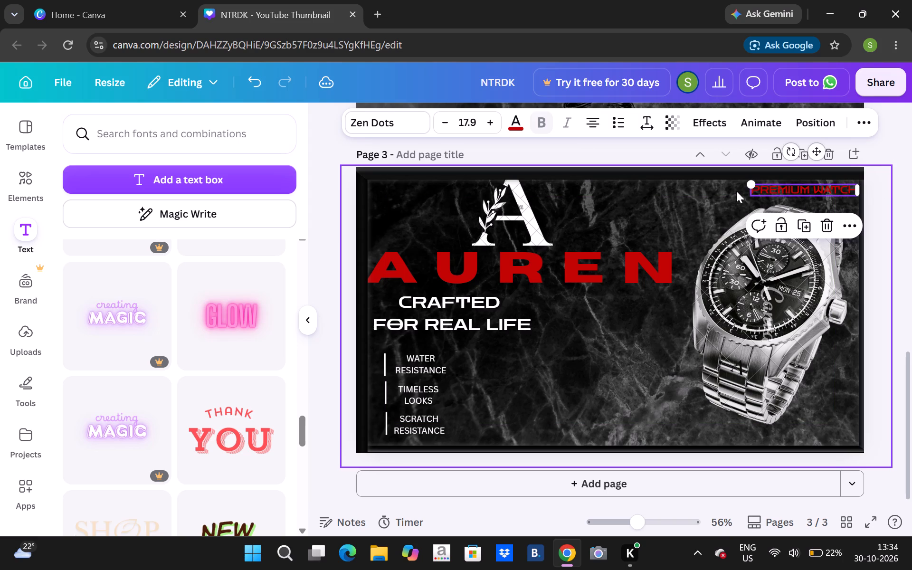
Widen the PREMIUM WATCH text box leftward to the watch's left edge, nudge it right seven increments and deselect it.
drag(749, 190, 723, 192)
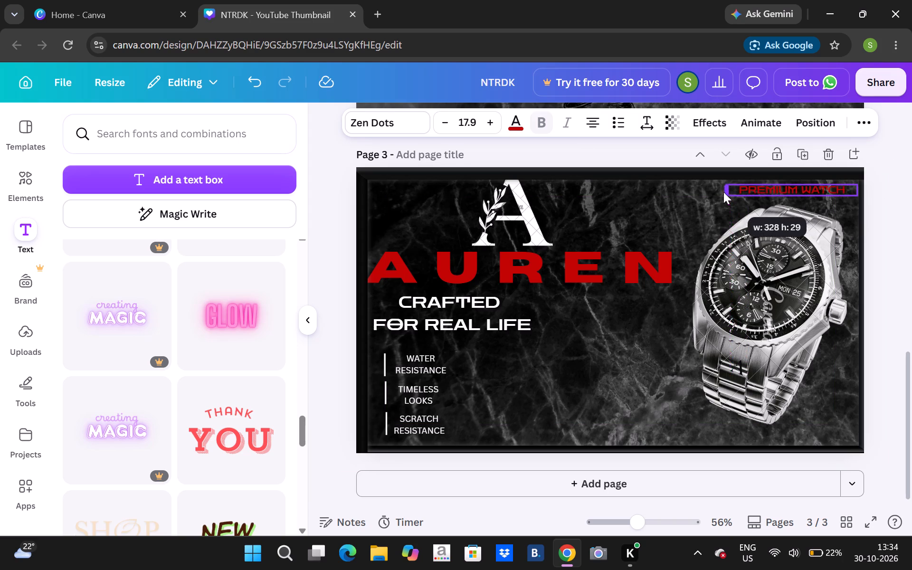
drag(723, 192, 694, 199)
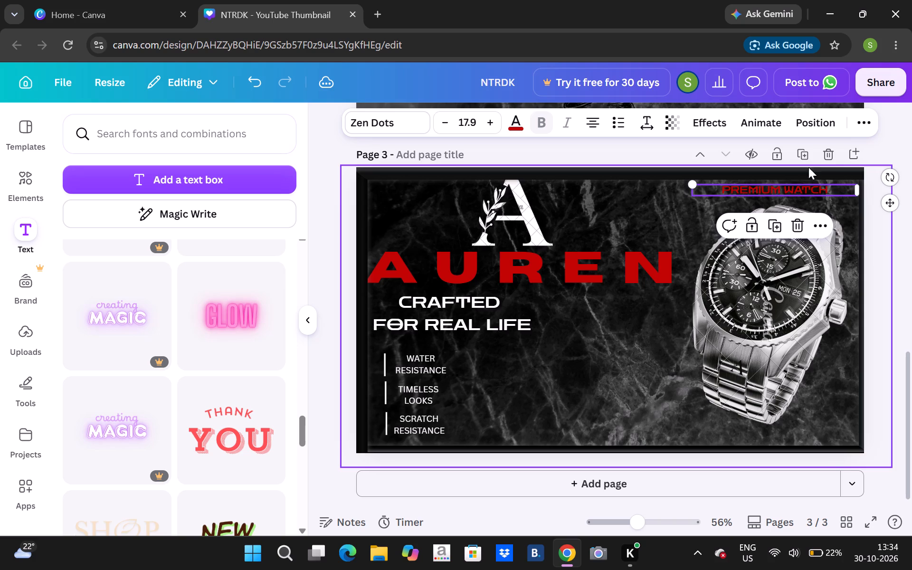
key(Right)
key(Right)
key(Right)
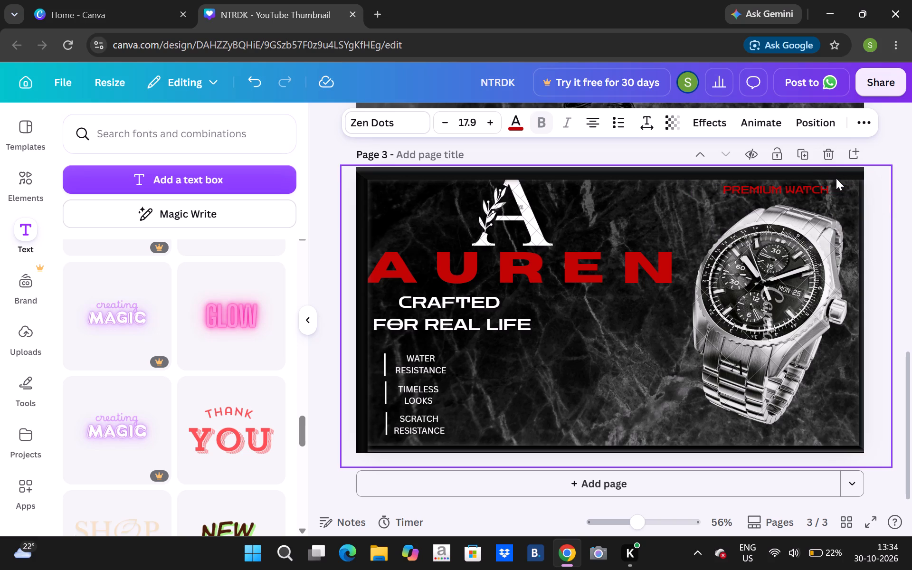
key(Right)
key(Right)
key(Right)
key(Right)
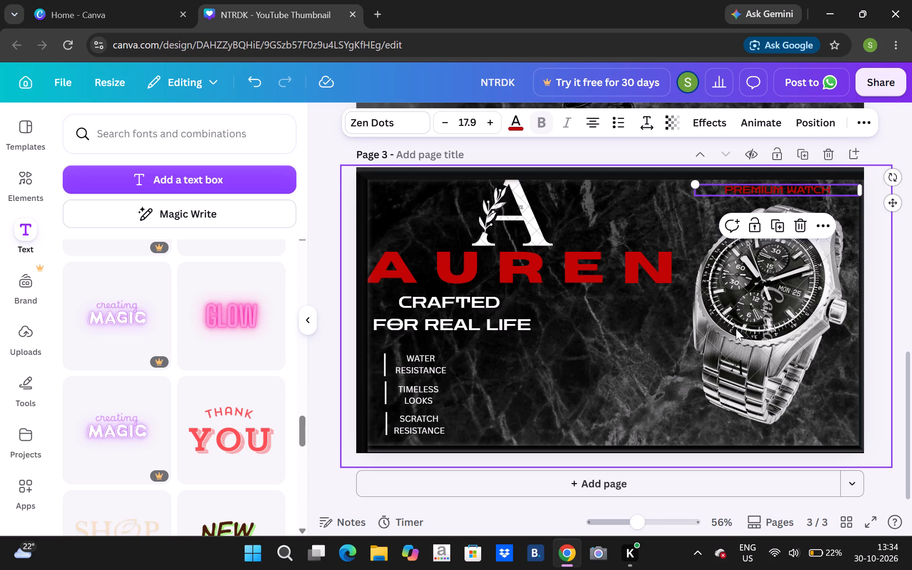
click(736, 329)
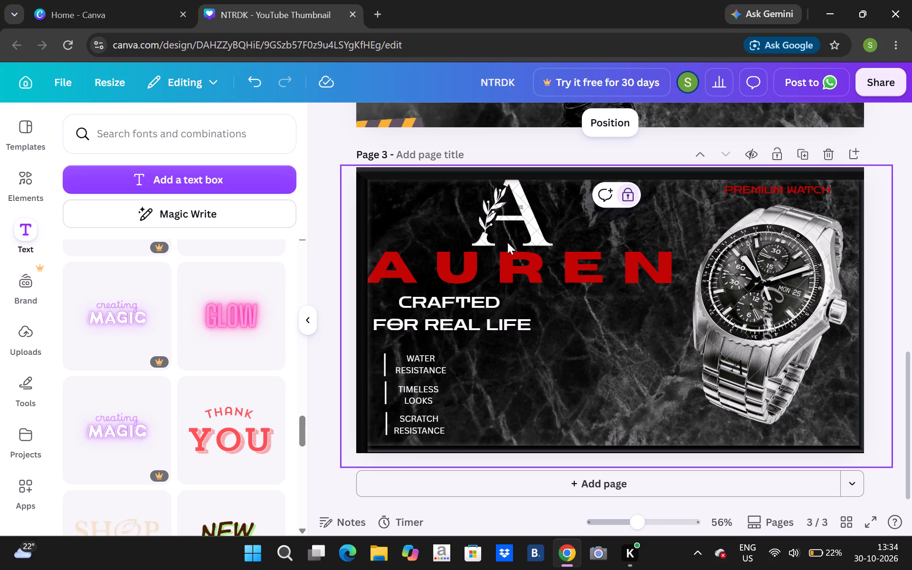
click(667, 146)
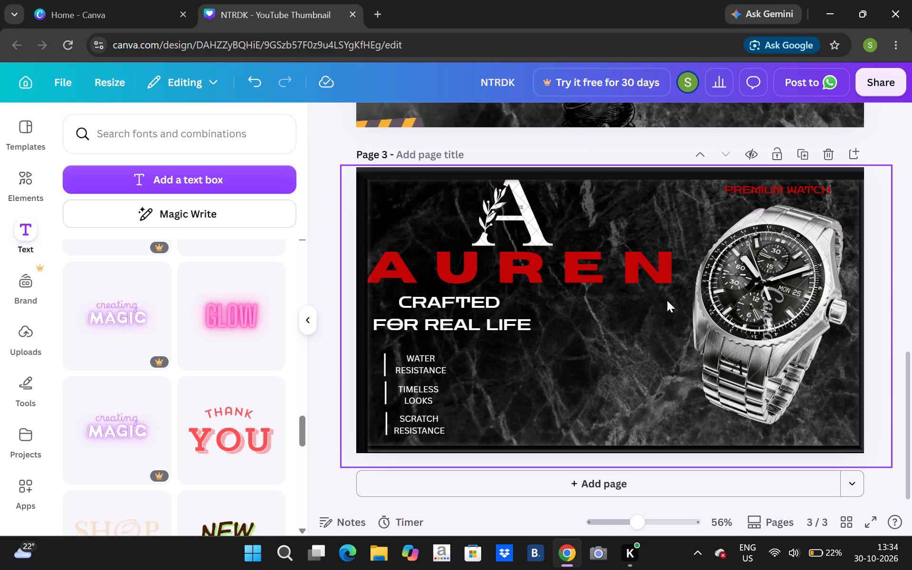
Select the AUREN title beneath the A emblem and nudge it right 14 increments, away from the frame's left edge.
click(646, 275)
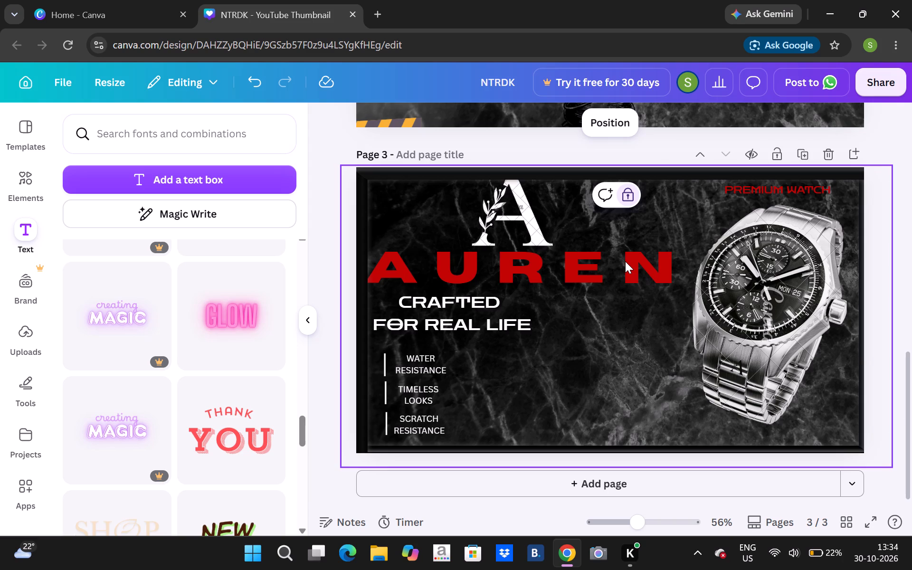
double_click(625, 261)
click(561, 256)
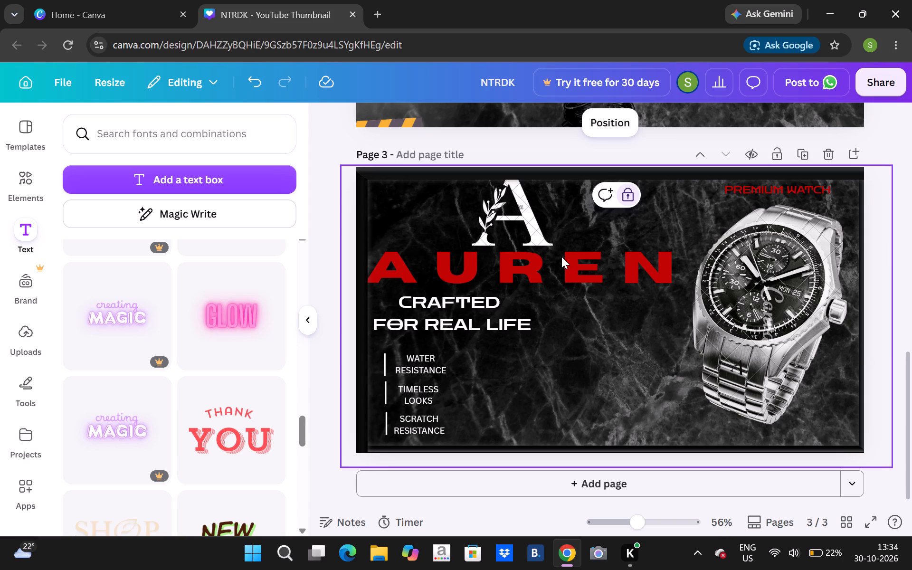
triple_click(561, 256)
drag(475, 257, 509, 265)
key(Right)
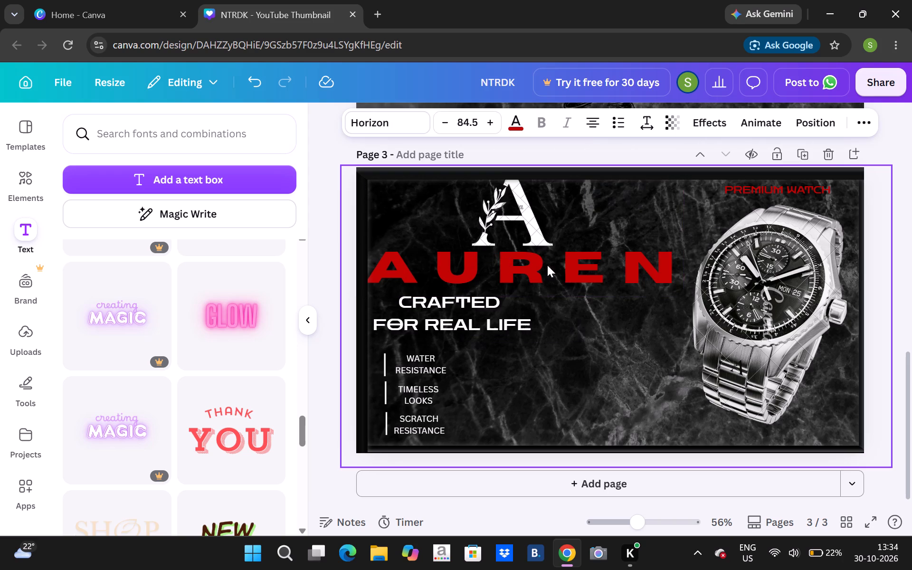
key(Right)
key(Right)
key(Right)
key(Right)
key(Right)
key(Right)
key(Right)
key(Right)
key(Right)
key(Right)
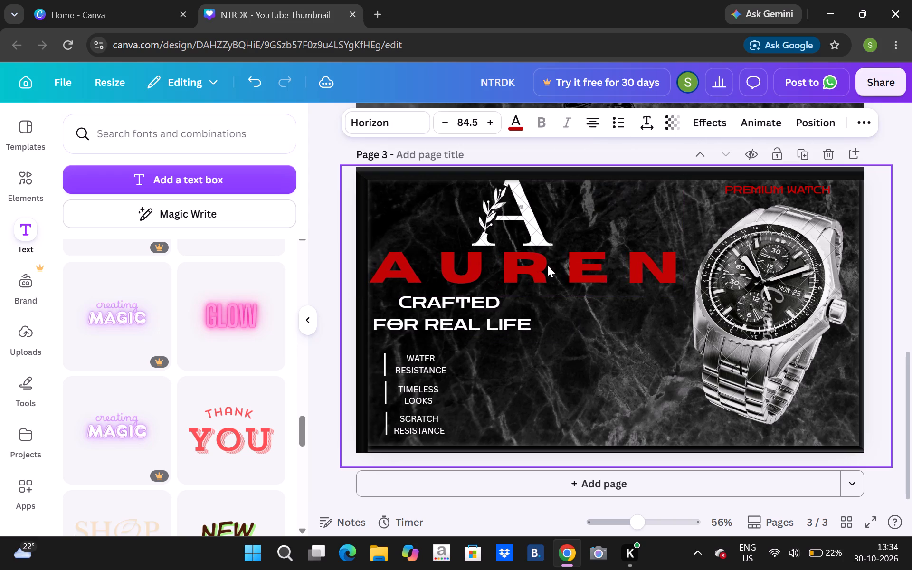
key(Right)
key(Right)
key(Right)
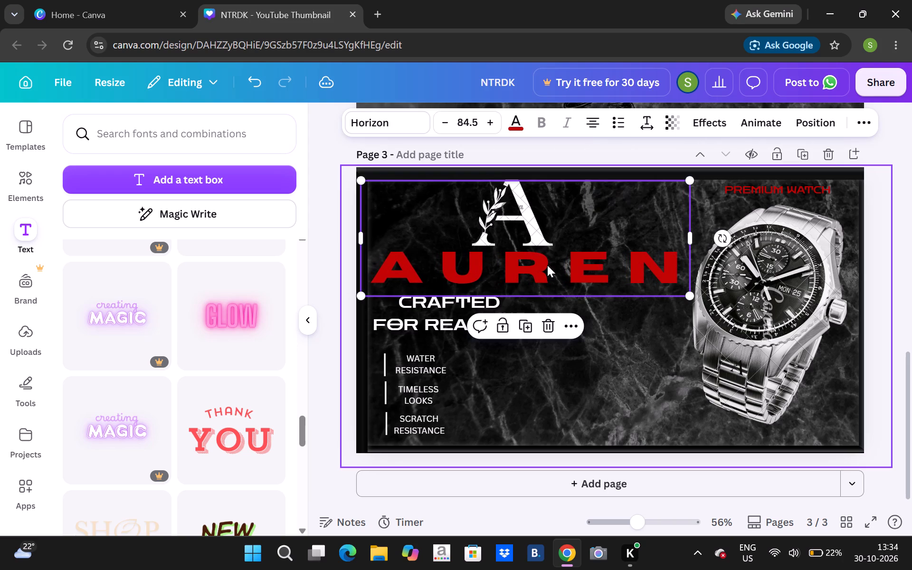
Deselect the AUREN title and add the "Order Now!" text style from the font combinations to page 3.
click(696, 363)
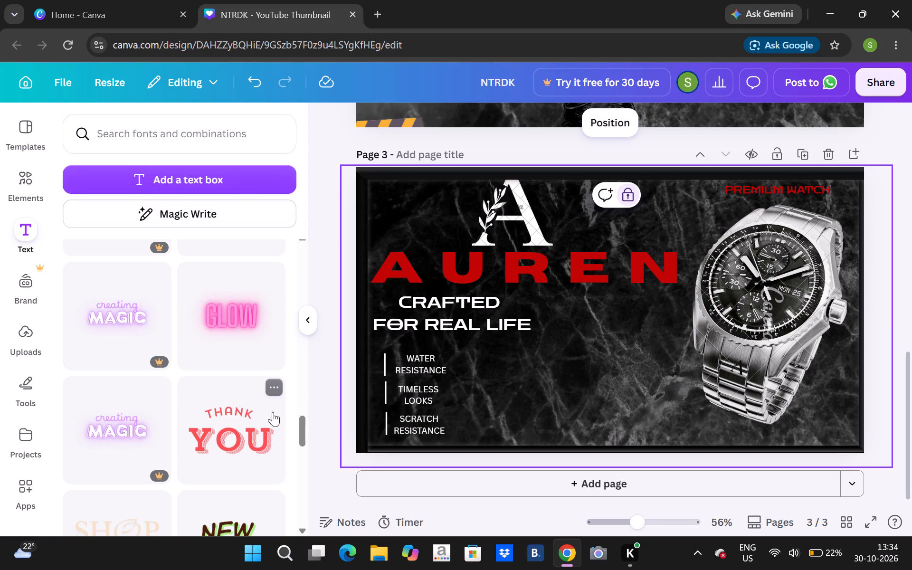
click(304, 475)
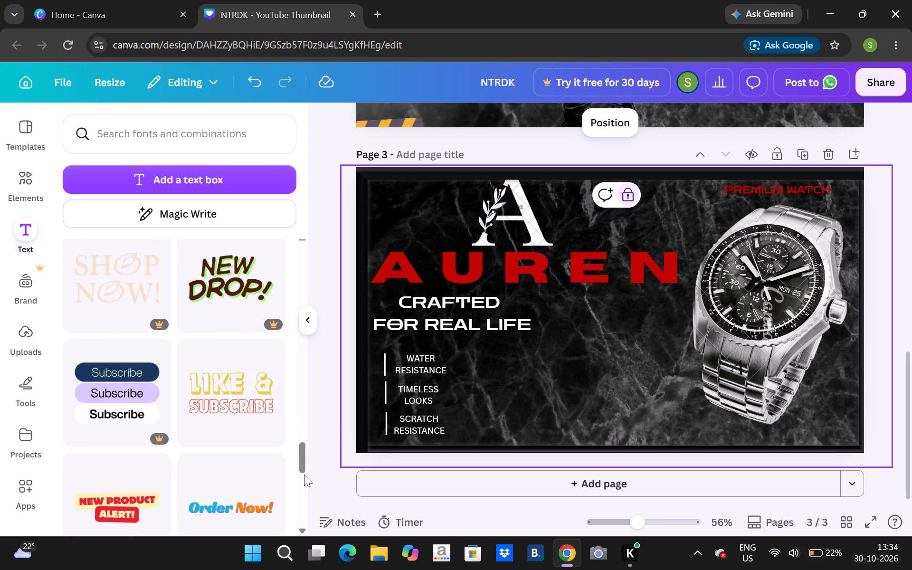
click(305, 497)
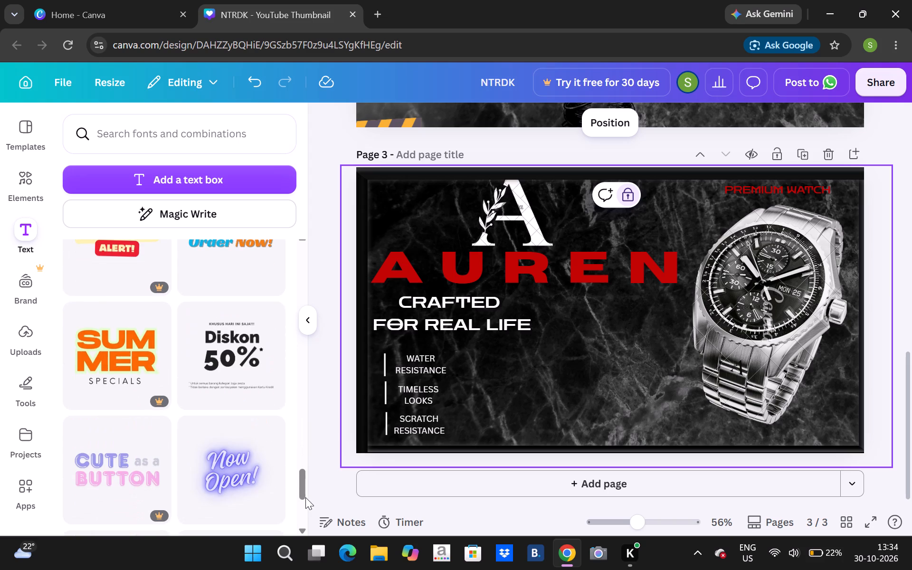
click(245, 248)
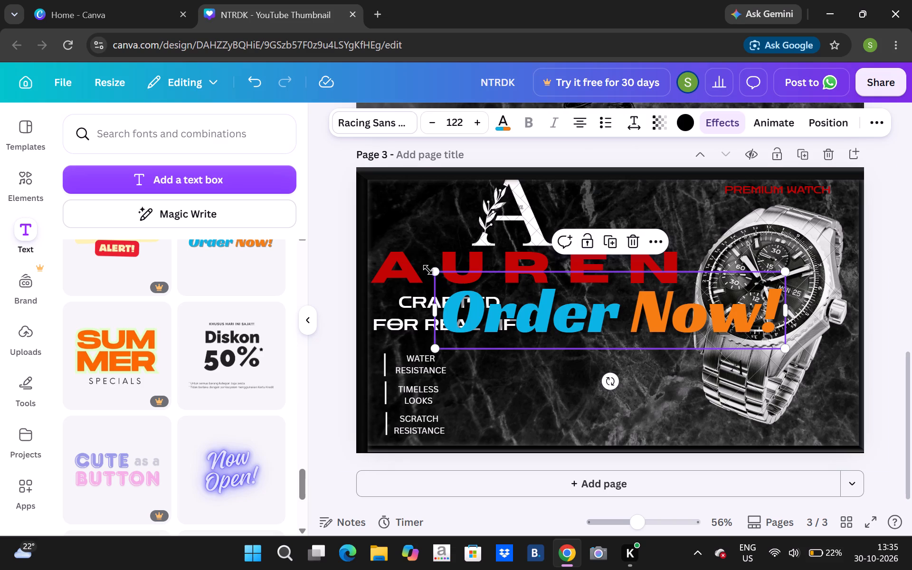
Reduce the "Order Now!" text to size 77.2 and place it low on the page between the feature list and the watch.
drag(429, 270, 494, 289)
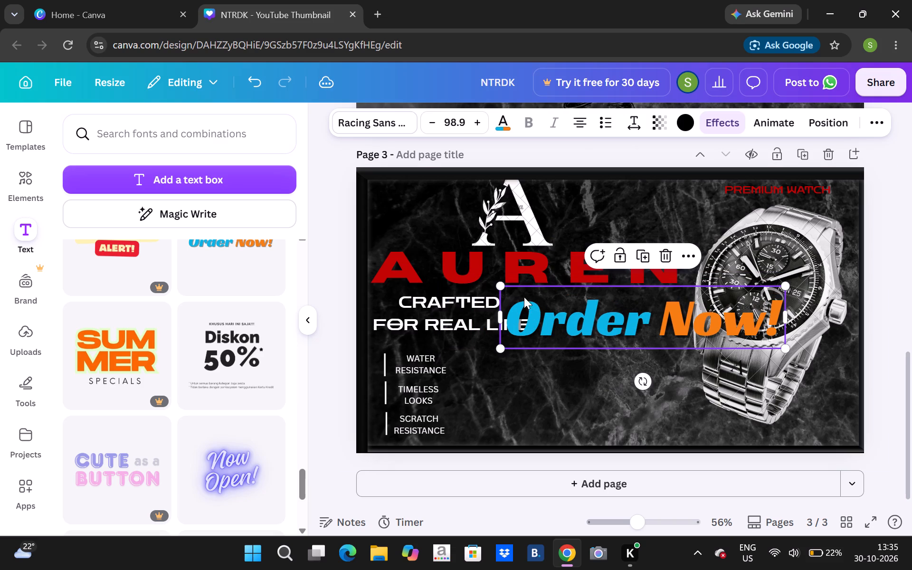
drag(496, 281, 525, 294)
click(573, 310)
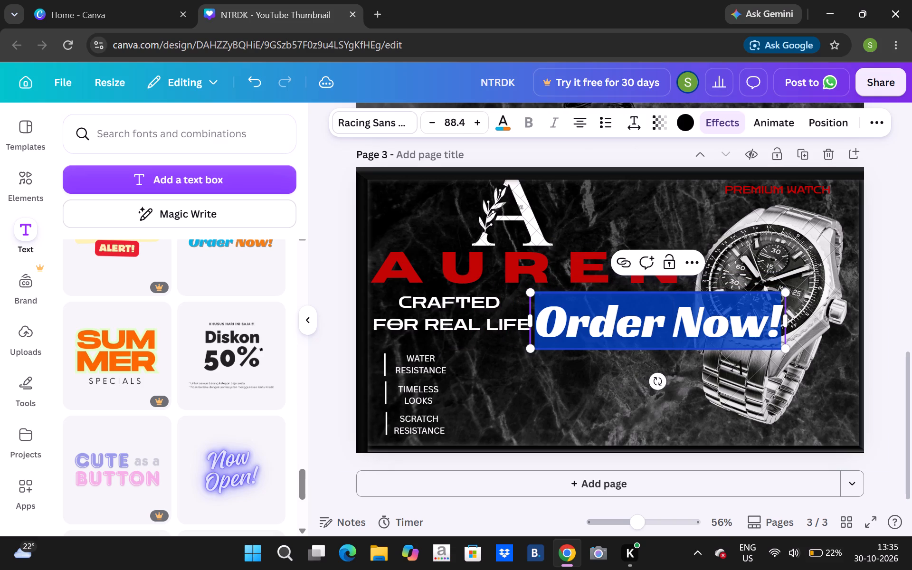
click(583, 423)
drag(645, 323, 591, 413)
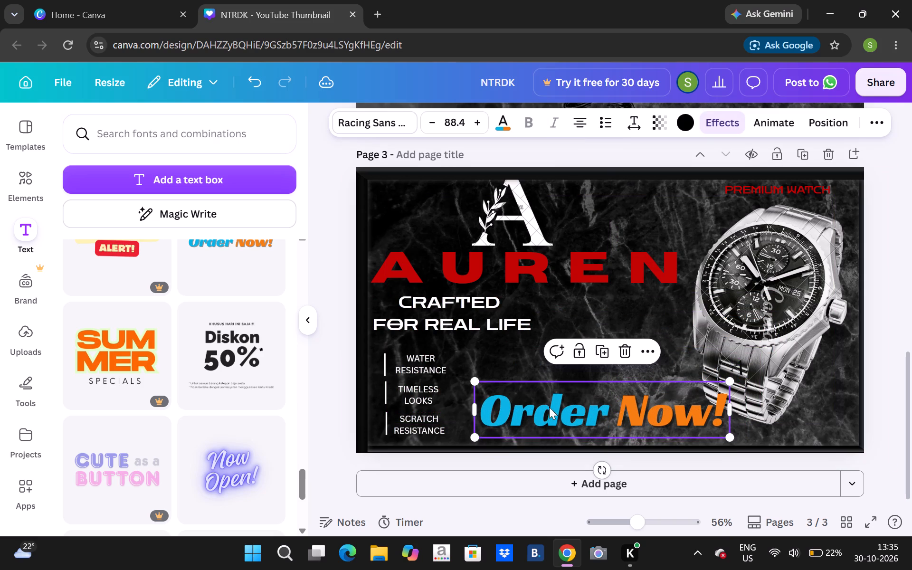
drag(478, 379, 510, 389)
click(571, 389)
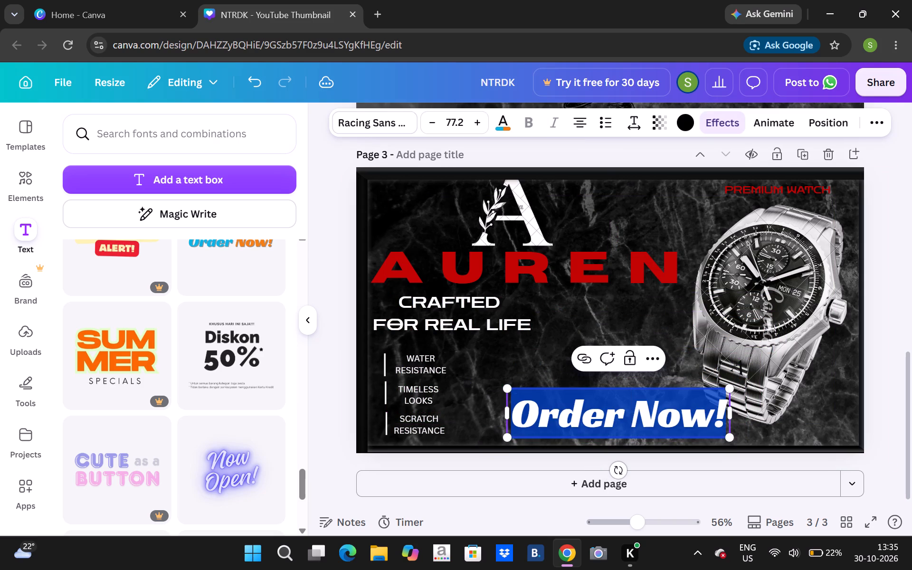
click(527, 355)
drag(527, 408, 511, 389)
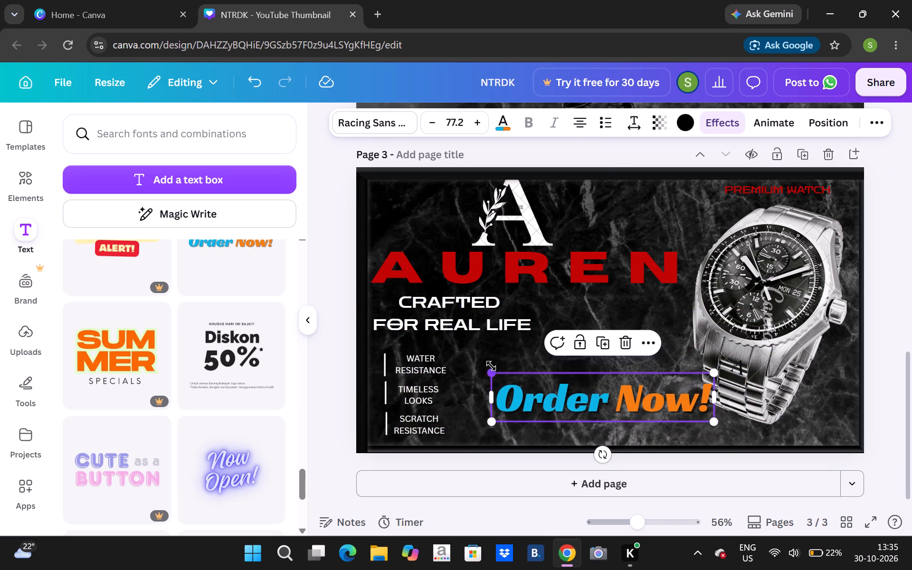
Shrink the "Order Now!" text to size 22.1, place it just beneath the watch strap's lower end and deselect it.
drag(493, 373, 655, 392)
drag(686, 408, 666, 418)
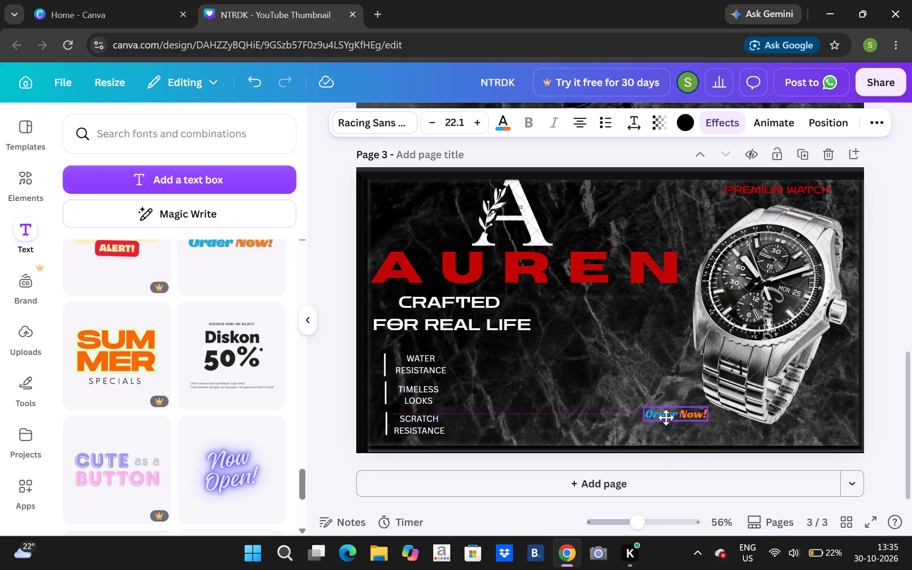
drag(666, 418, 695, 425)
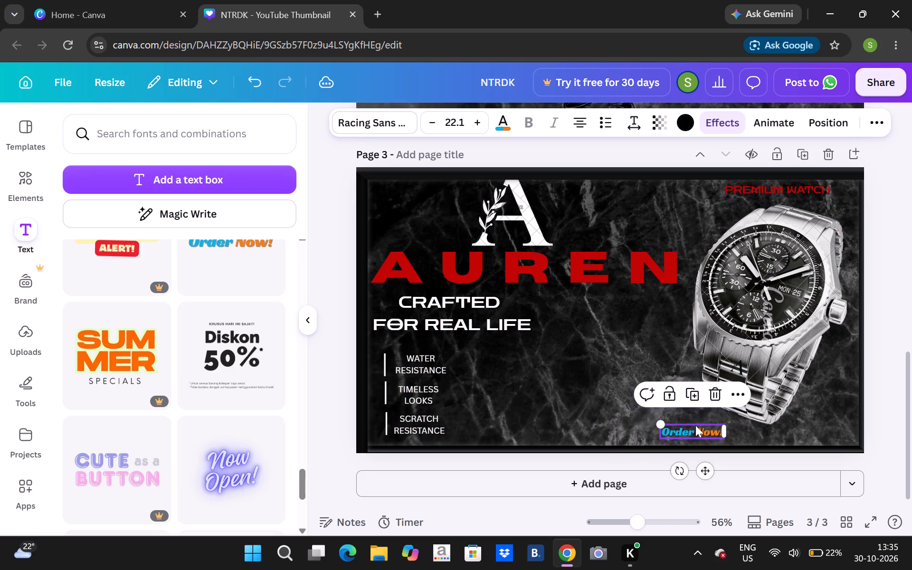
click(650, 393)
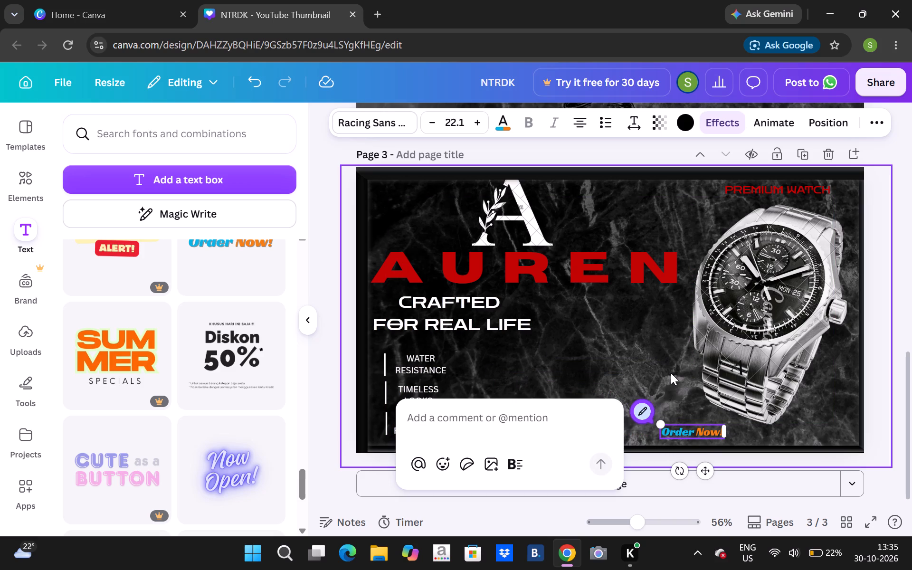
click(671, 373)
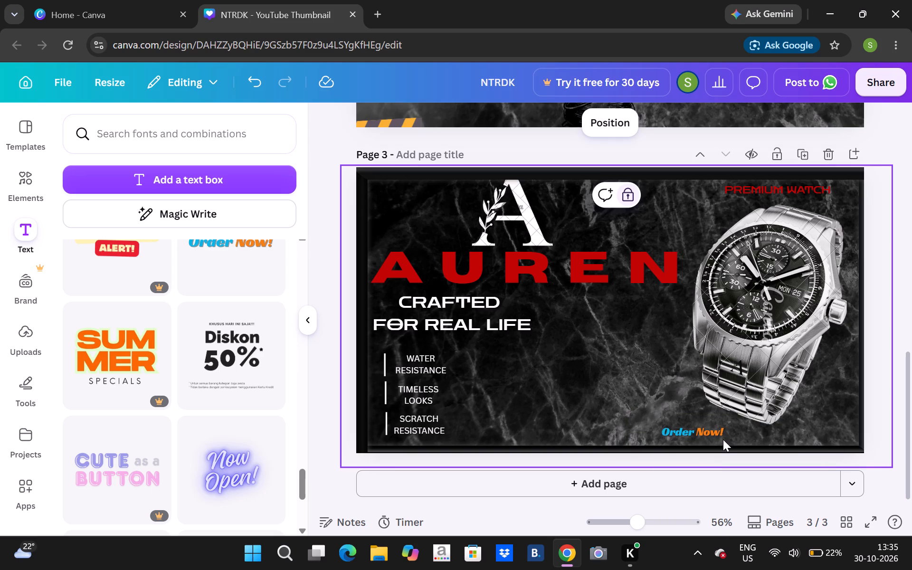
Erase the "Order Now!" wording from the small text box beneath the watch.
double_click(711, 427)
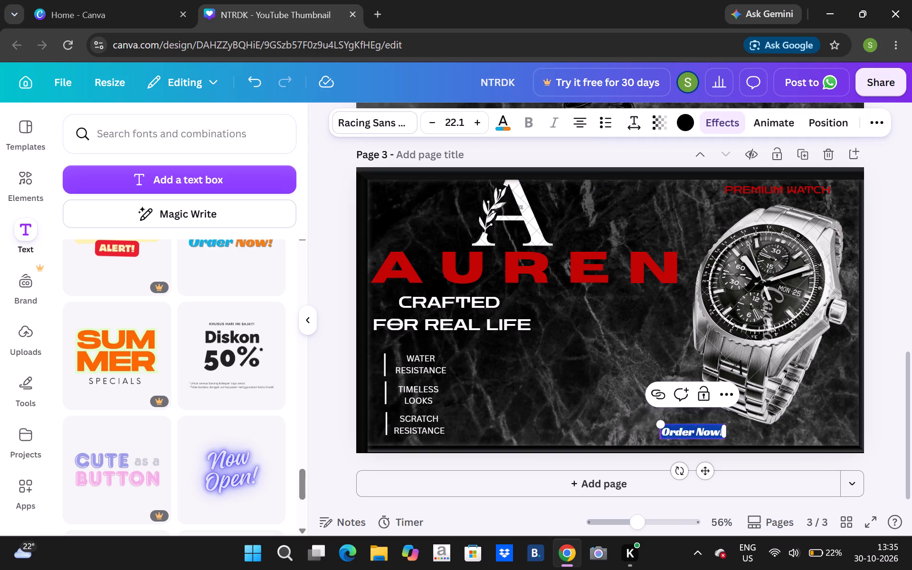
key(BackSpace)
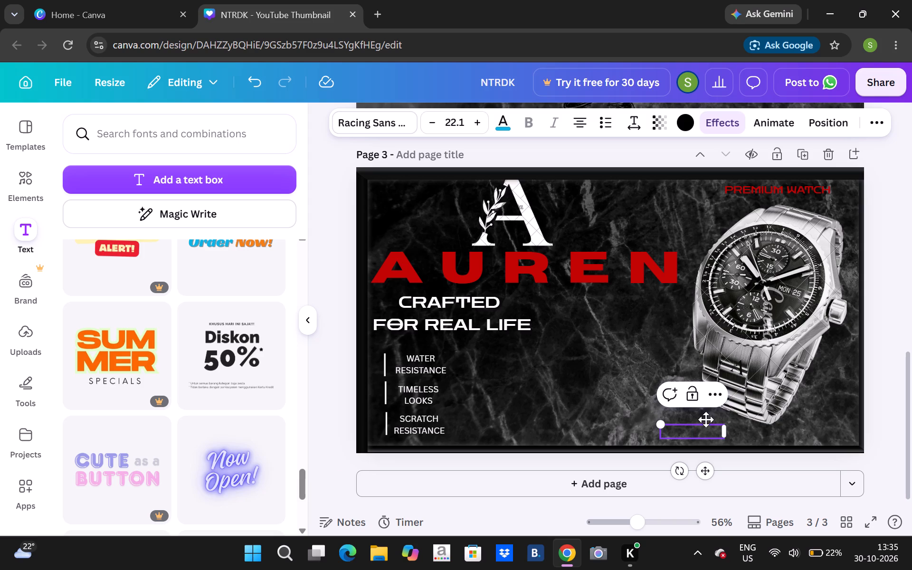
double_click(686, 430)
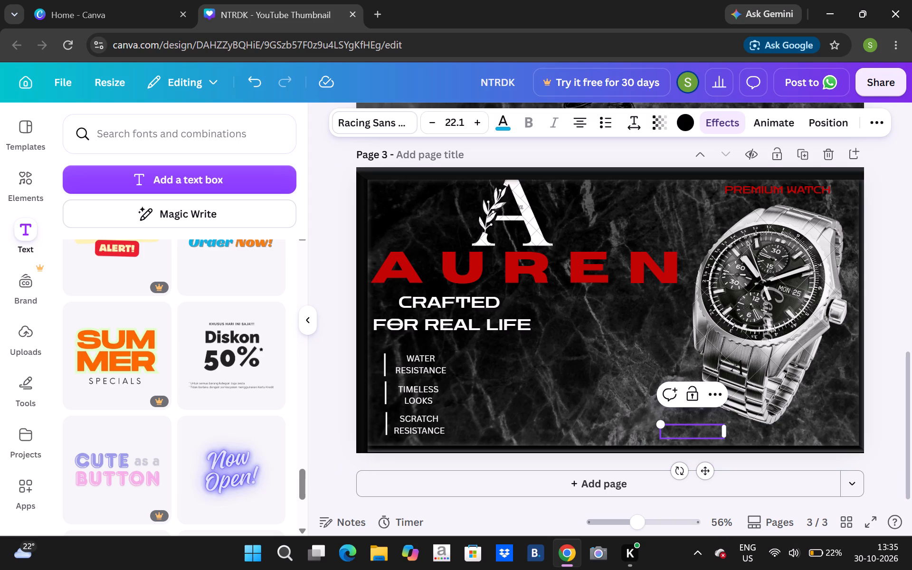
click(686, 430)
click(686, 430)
Browse the YouTube Thumbnail templates and examine their text styles and layouts.
click(302, 406)
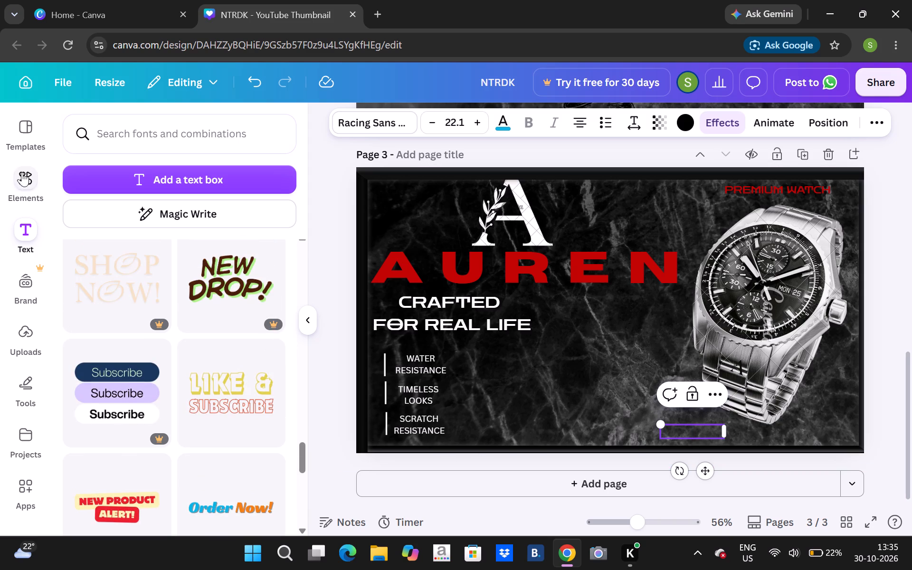
click(28, 176)
click(17, 132)
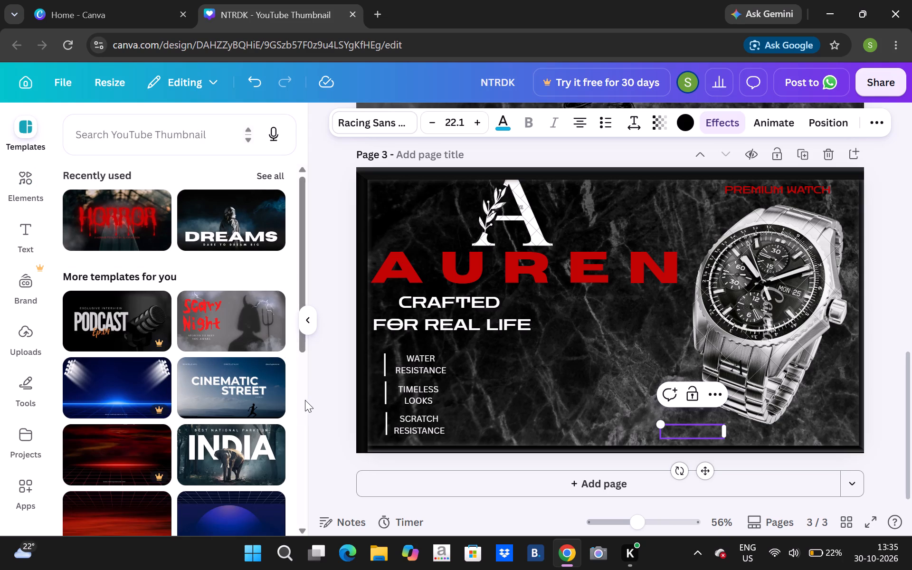
click(296, 408)
click(296, 409)
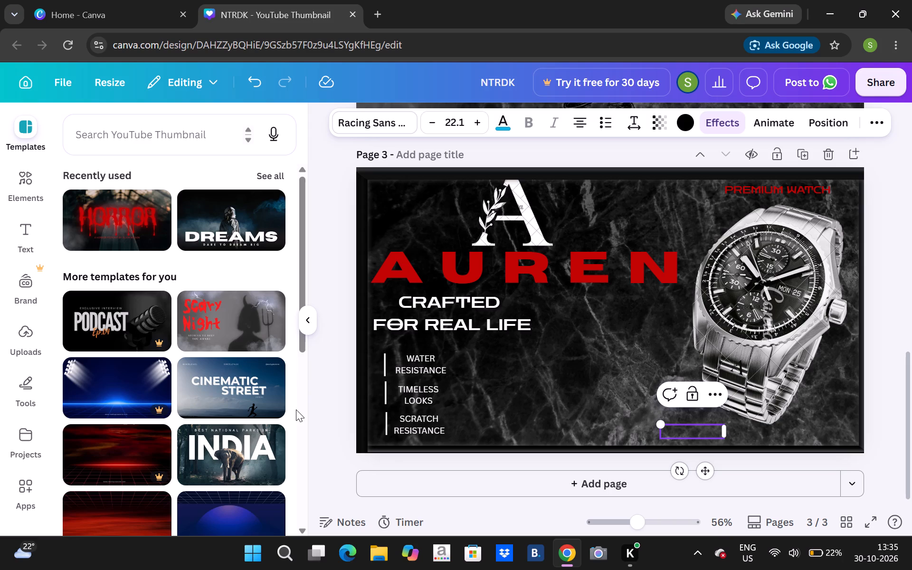
click(296, 411)
click(301, 415)
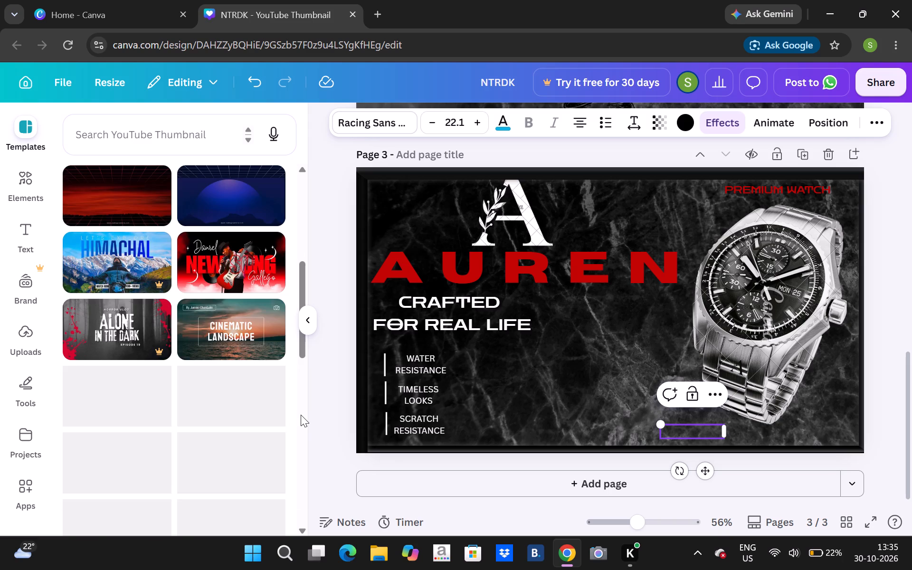
click(301, 415)
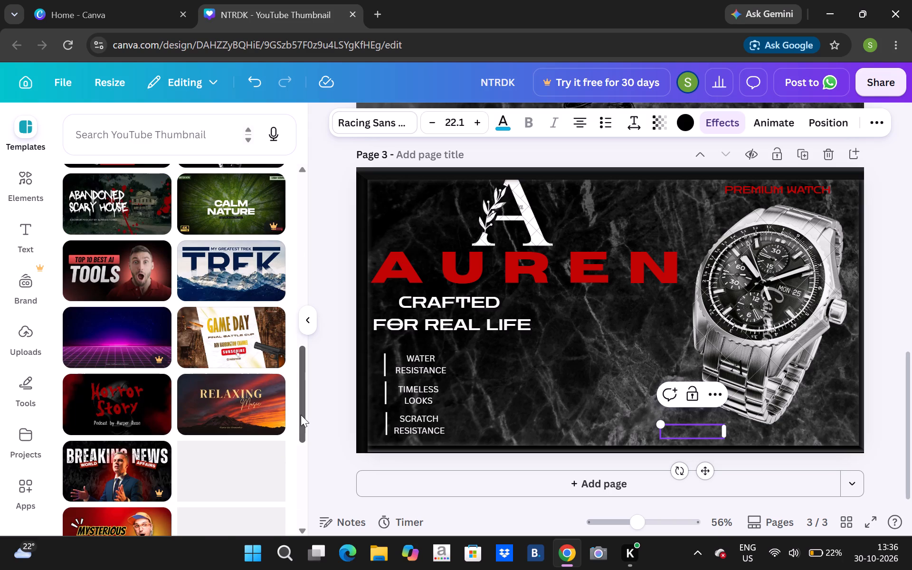
click(300, 455)
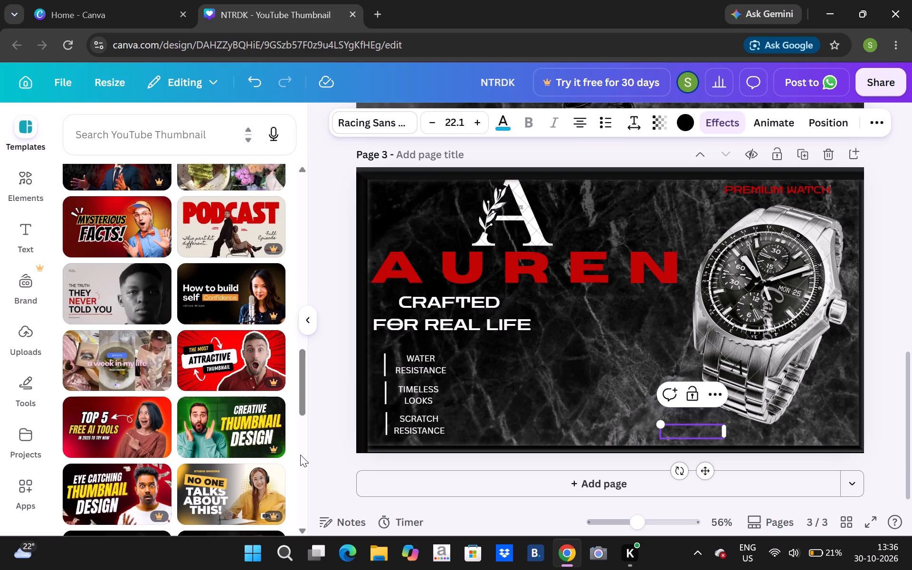
click(300, 455)
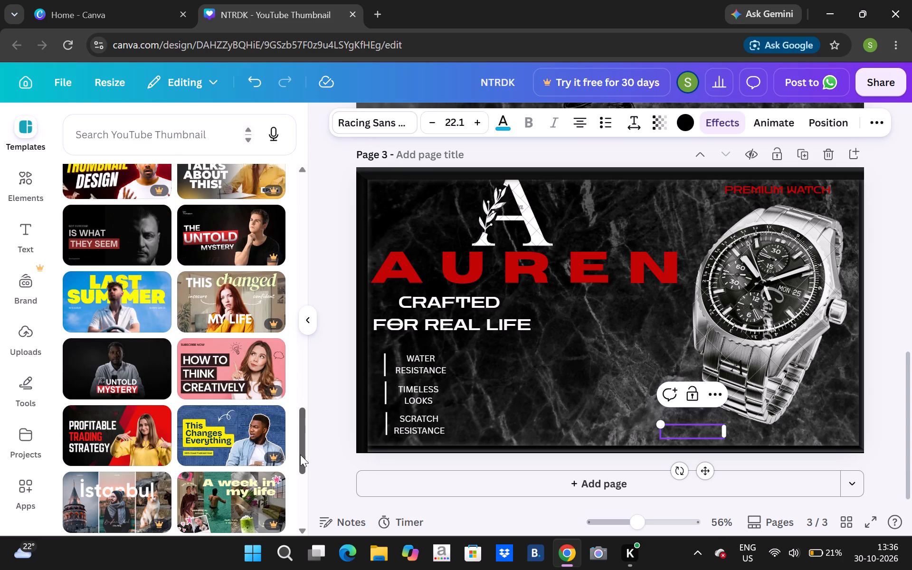
click(300, 455)
double_click(304, 525)
click(304, 525)
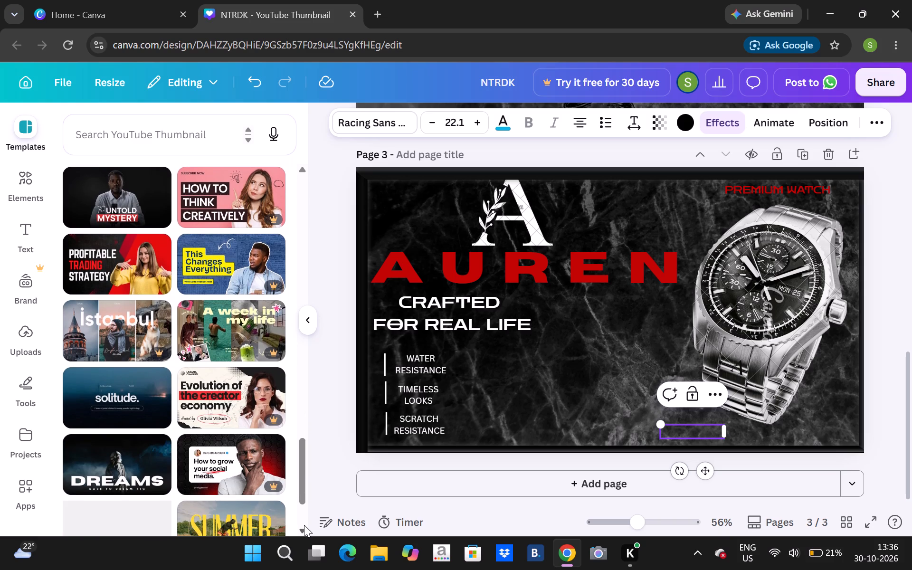
click(304, 525)
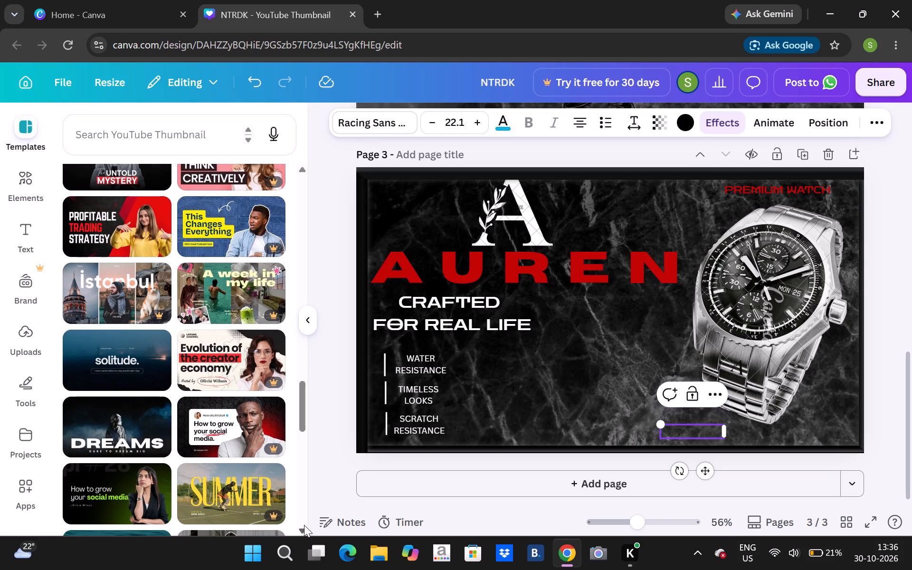
click(304, 525)
triple_click(304, 525)
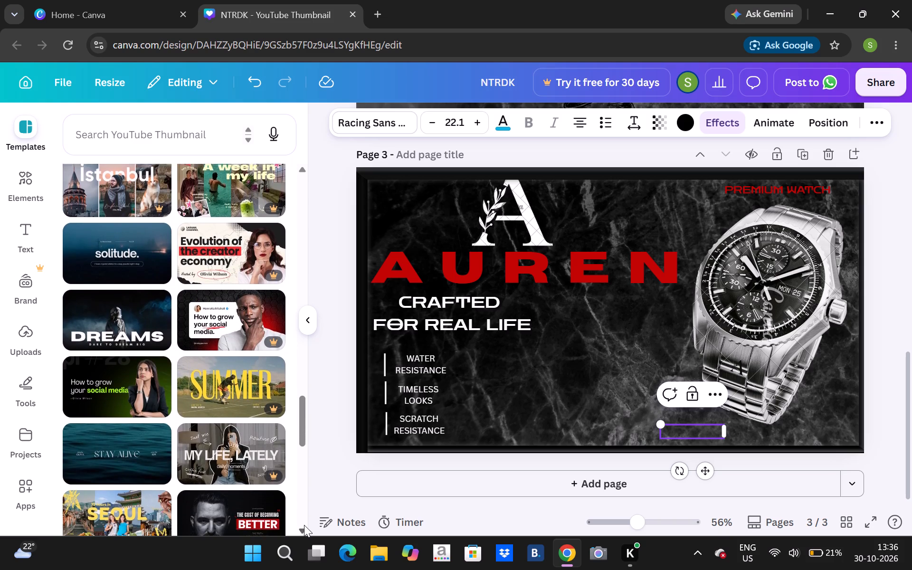
triple_click(304, 525)
triple_click(304, 525)
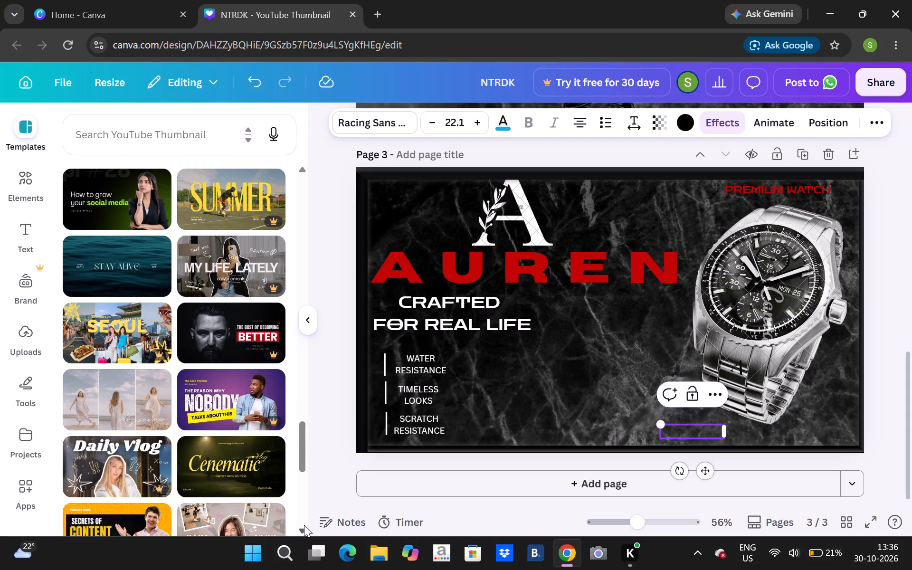
triple_click(304, 525)
triple_click(304, 525)
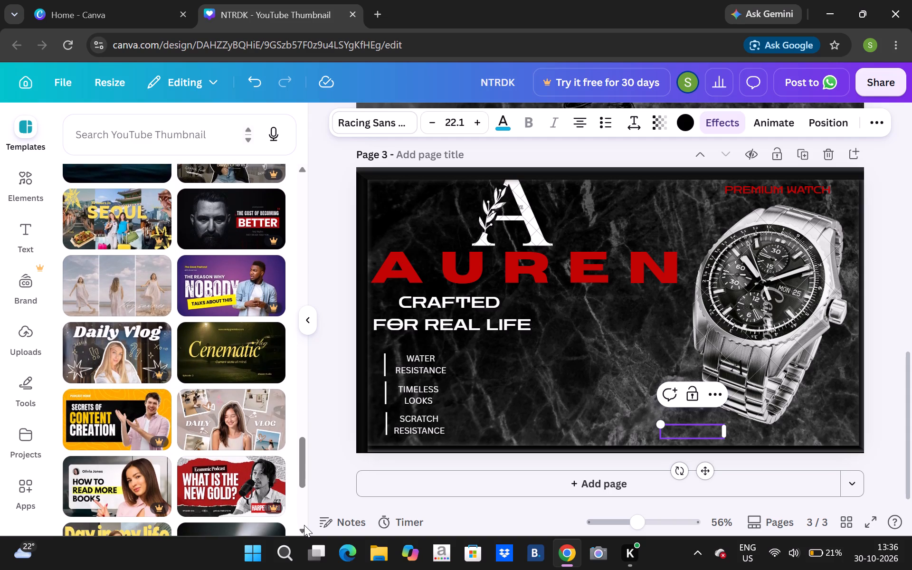
click(304, 525)
click(304, 525)
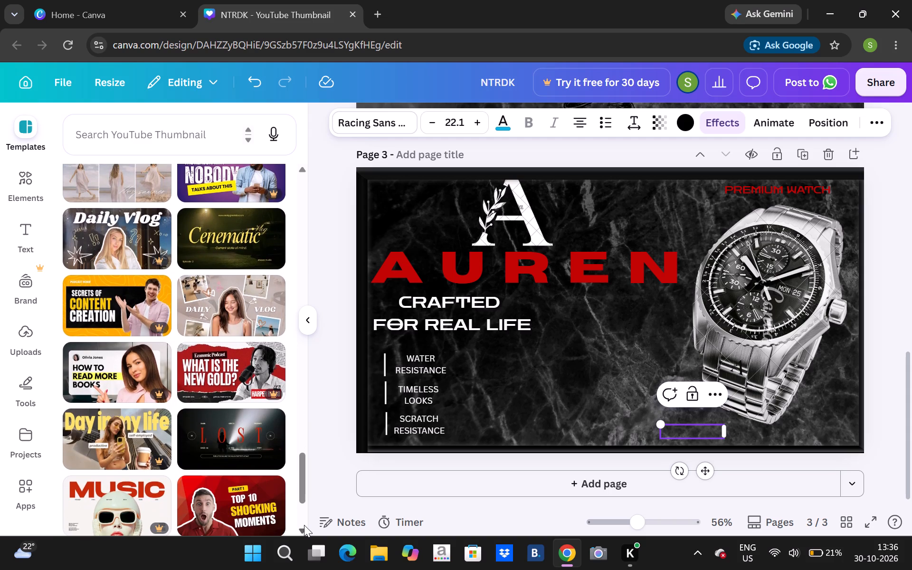
double_click(304, 525)
triple_click(304, 525)
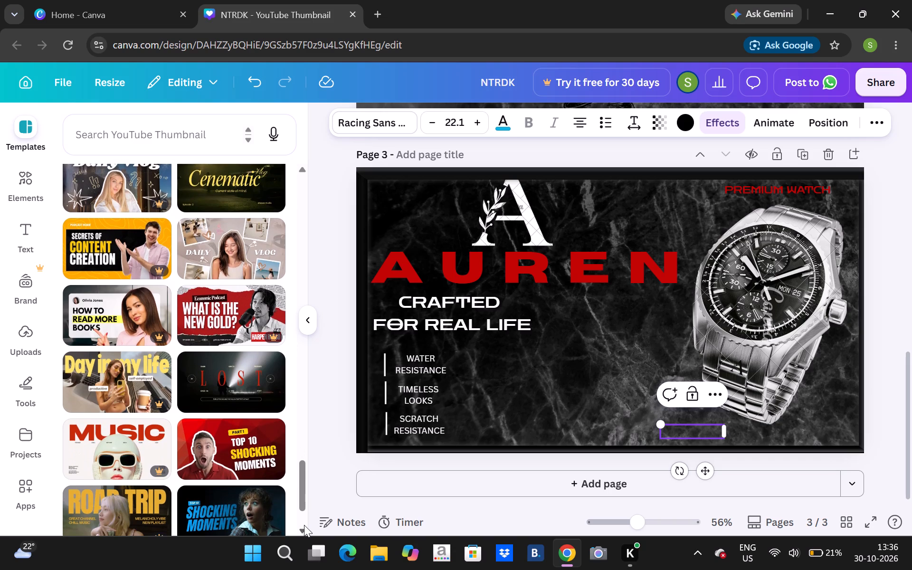
double_click(304, 525)
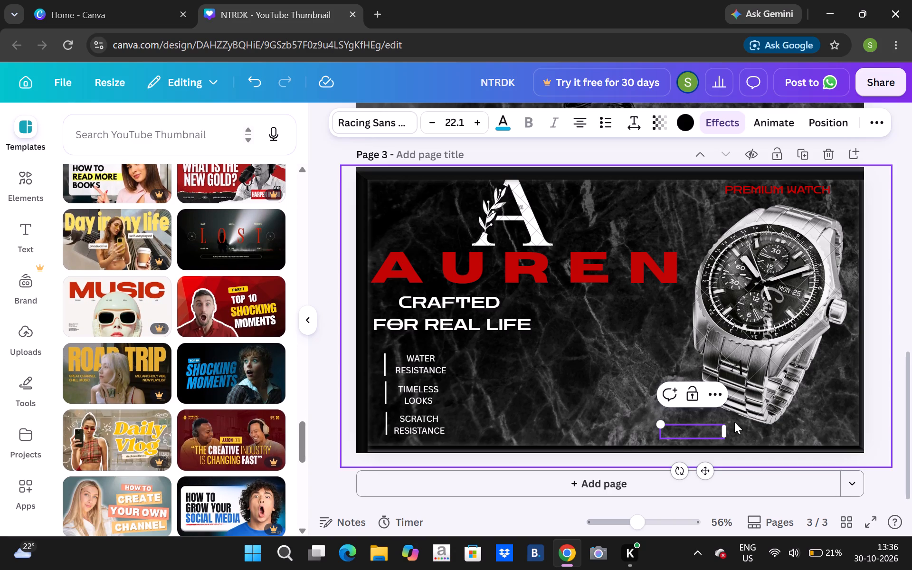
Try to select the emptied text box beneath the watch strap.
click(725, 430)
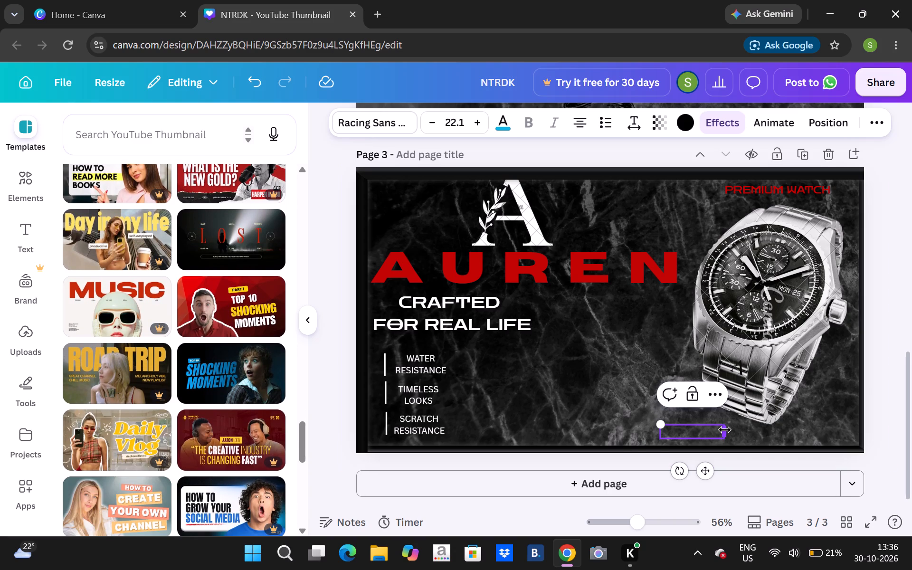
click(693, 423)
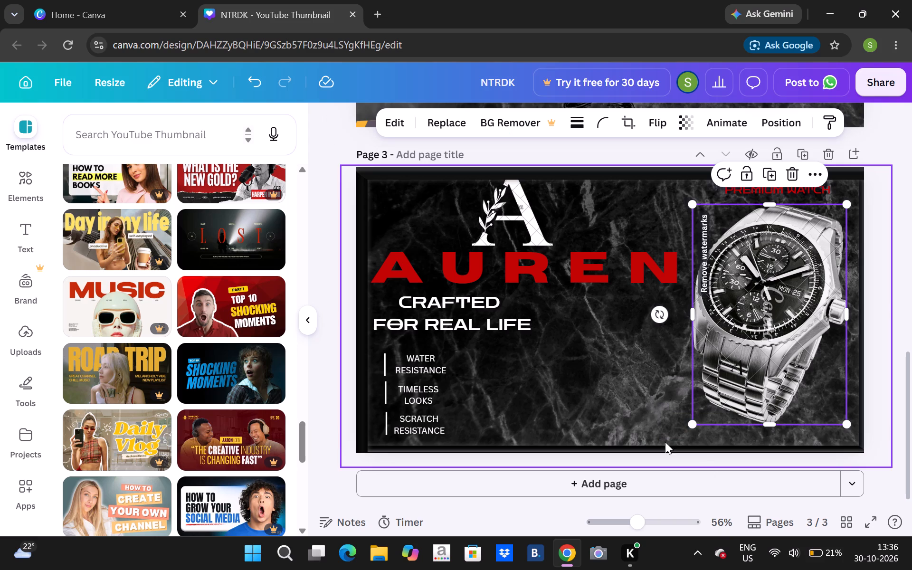
Deselect the watch image so that nothing on page 3 is selected.
click(632, 407)
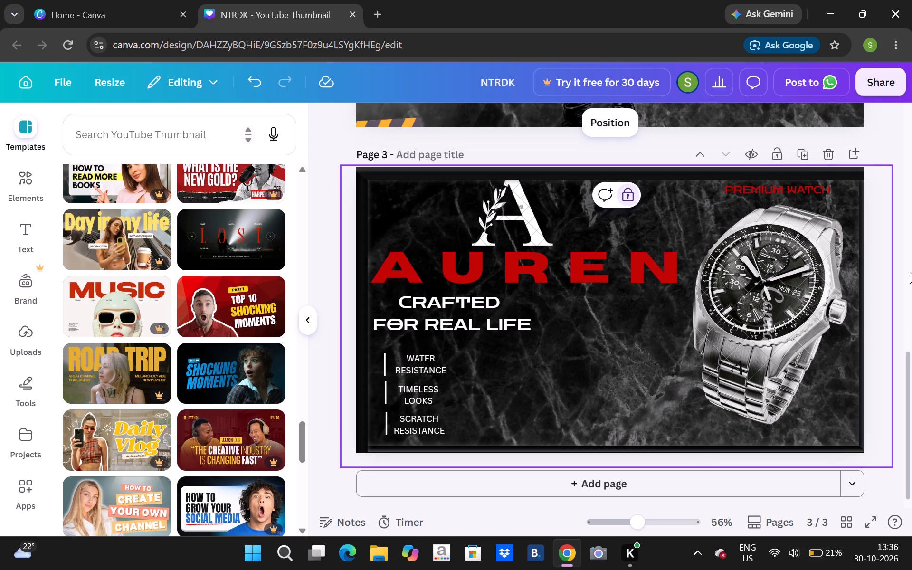
click(873, 241)
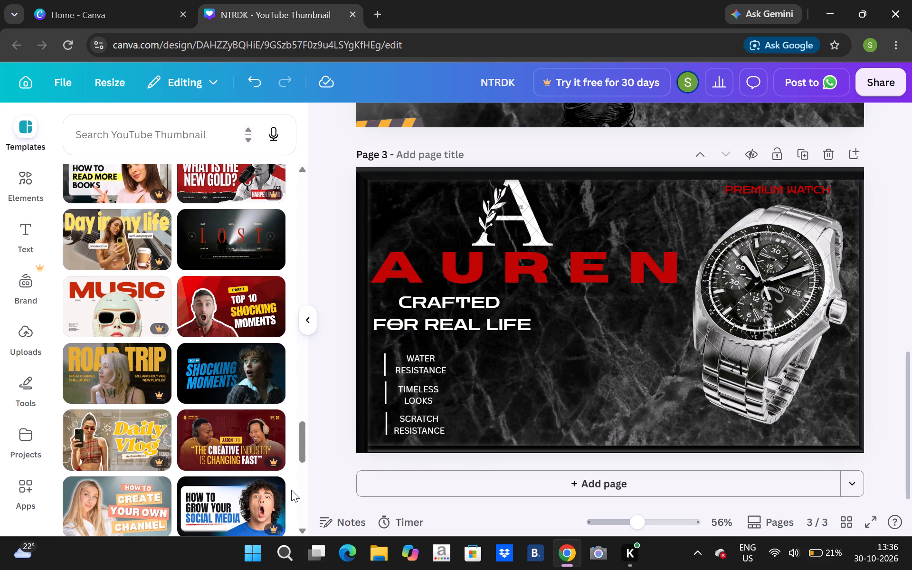
Browse further through the YouTube Thumbnail templates and examine their layouts and text styles for ideas for the watch thumbnail.
double_click(298, 494)
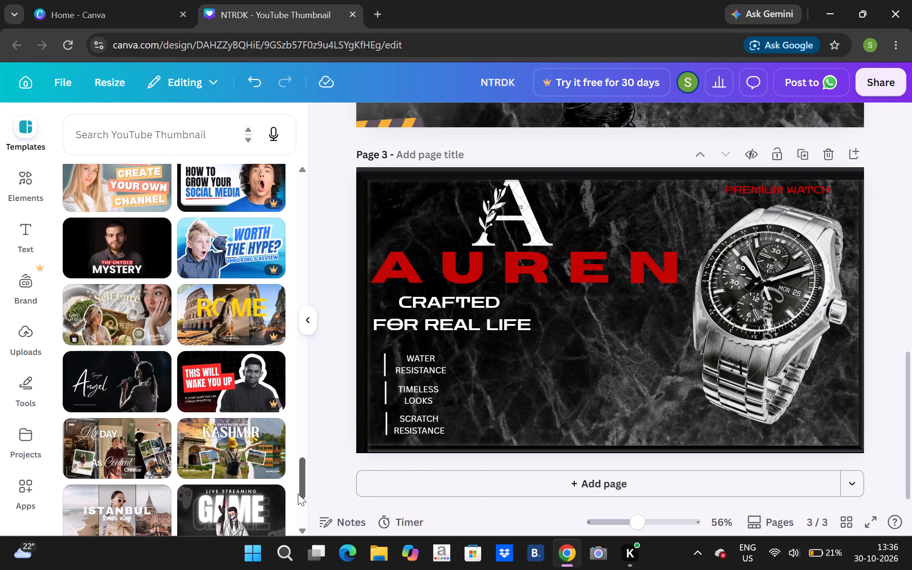
click(298, 494)
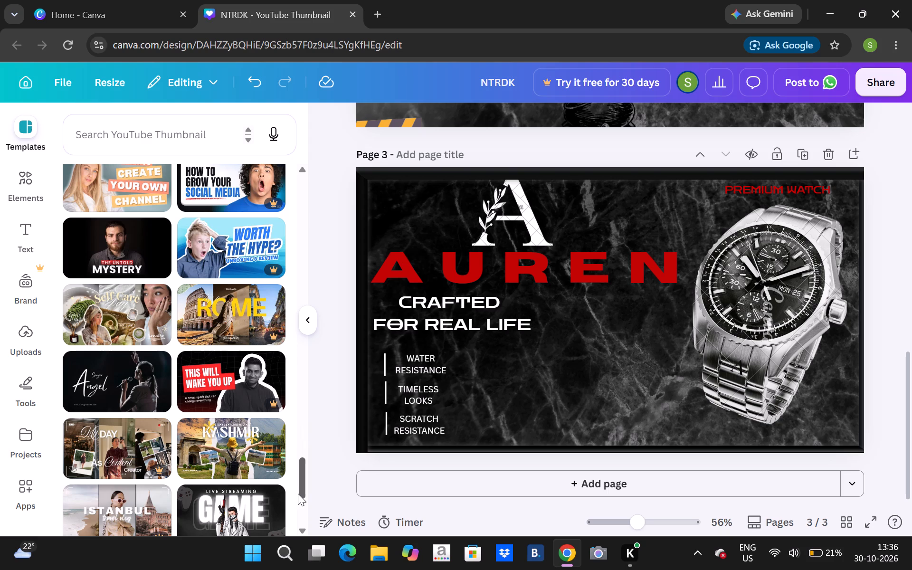
click(298, 494)
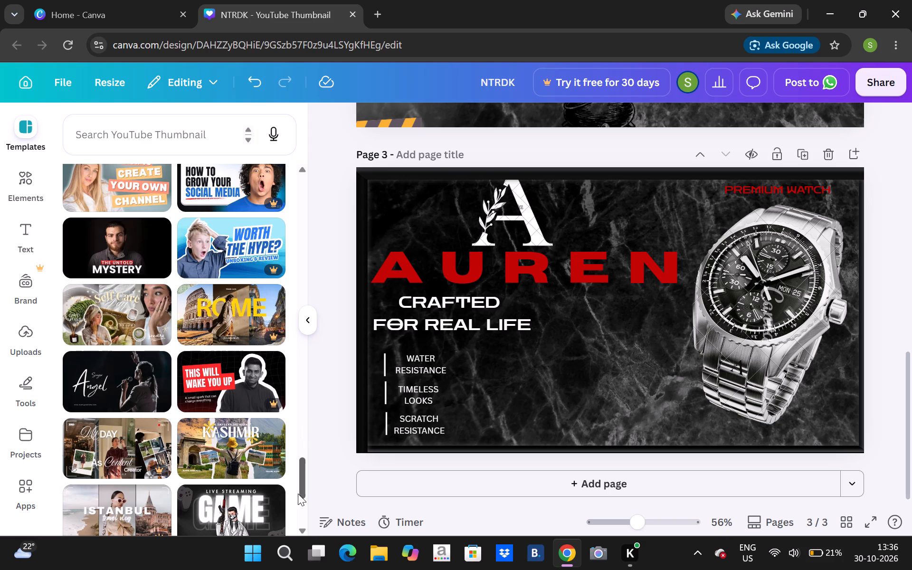
click(298, 494)
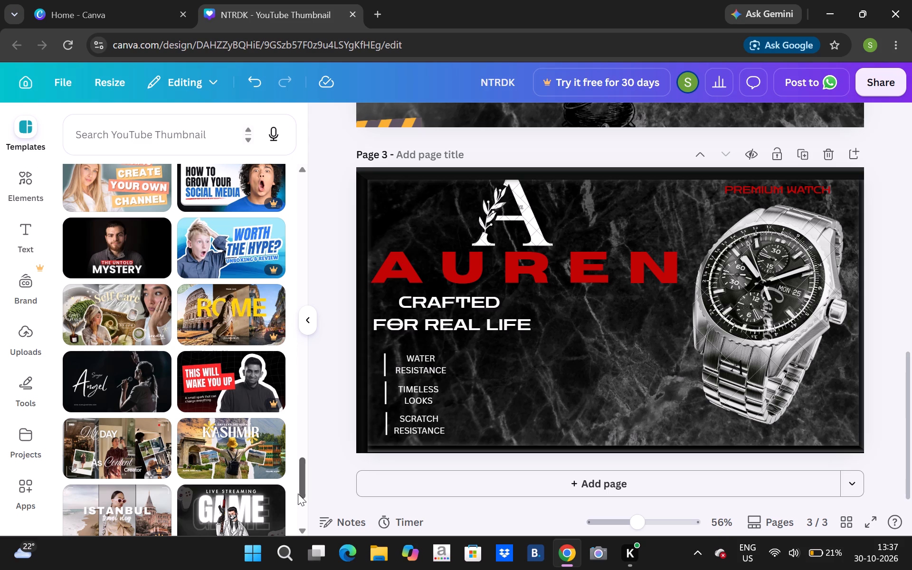
click(298, 494)
click(302, 526)
click(302, 526)
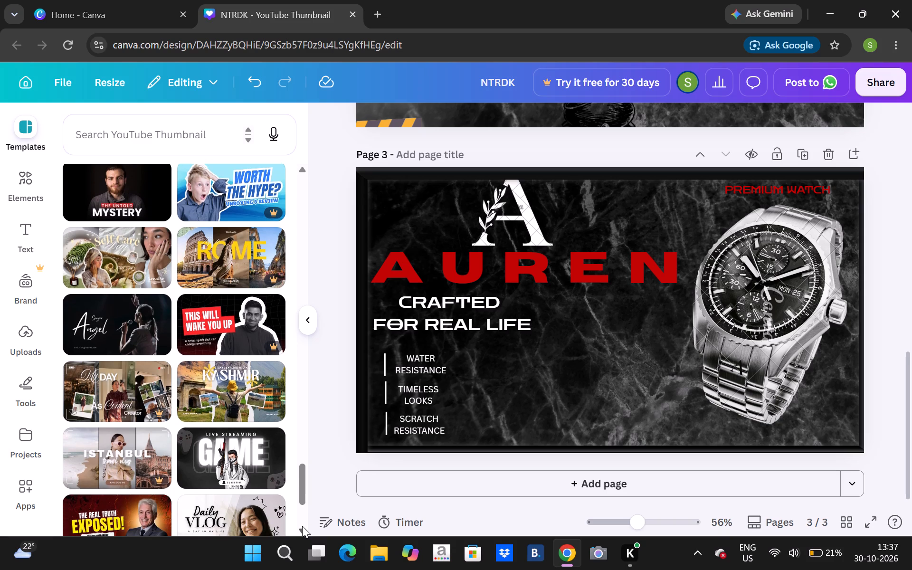
click(302, 526)
click(302, 526)
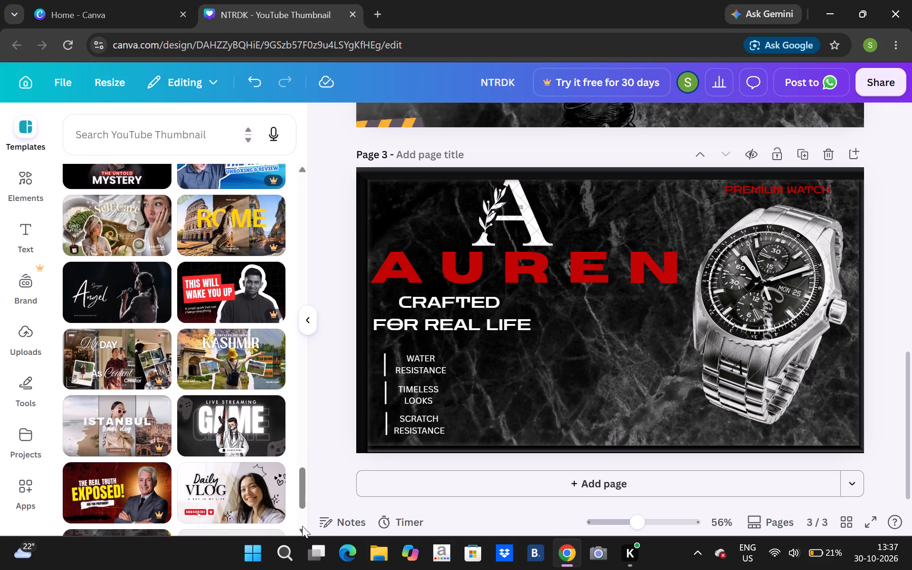
click(302, 526)
triple_click(302, 526)
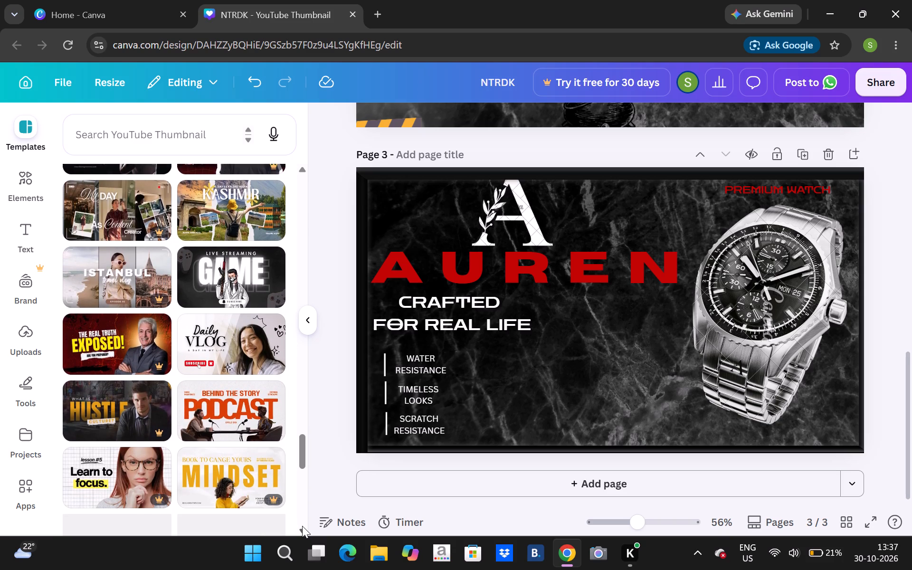
double_click(302, 526)
triple_click(302, 526)
triple_click(302, 526)
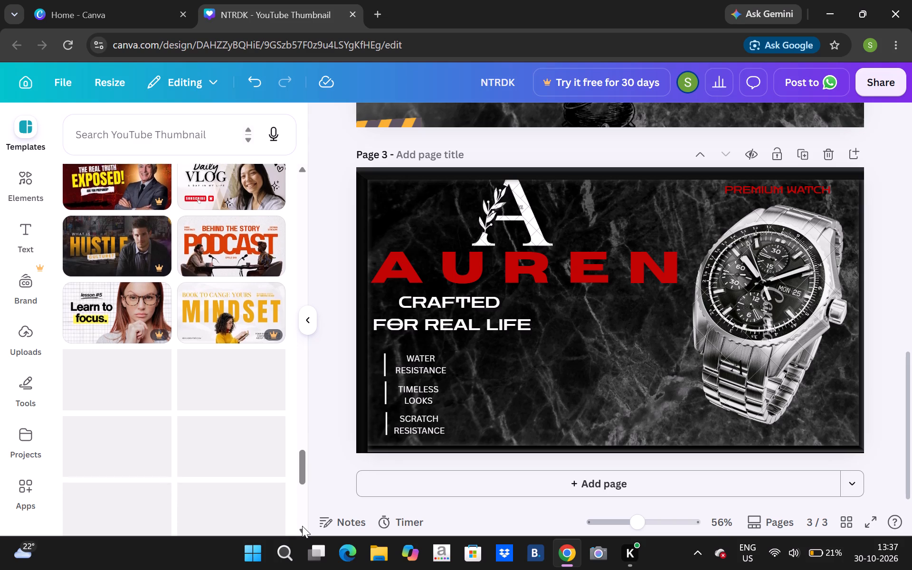
triple_click(302, 526)
double_click(302, 526)
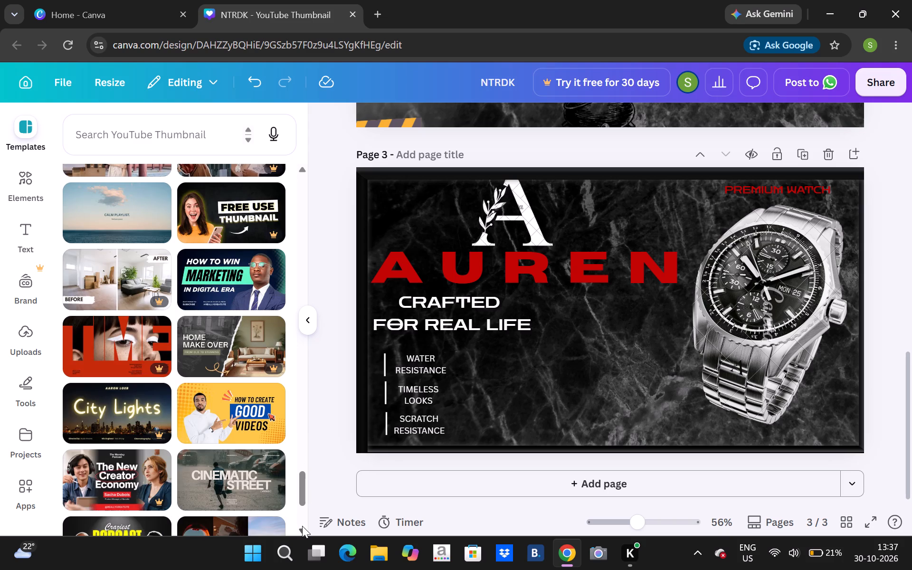
click(302, 526)
click(302, 526)
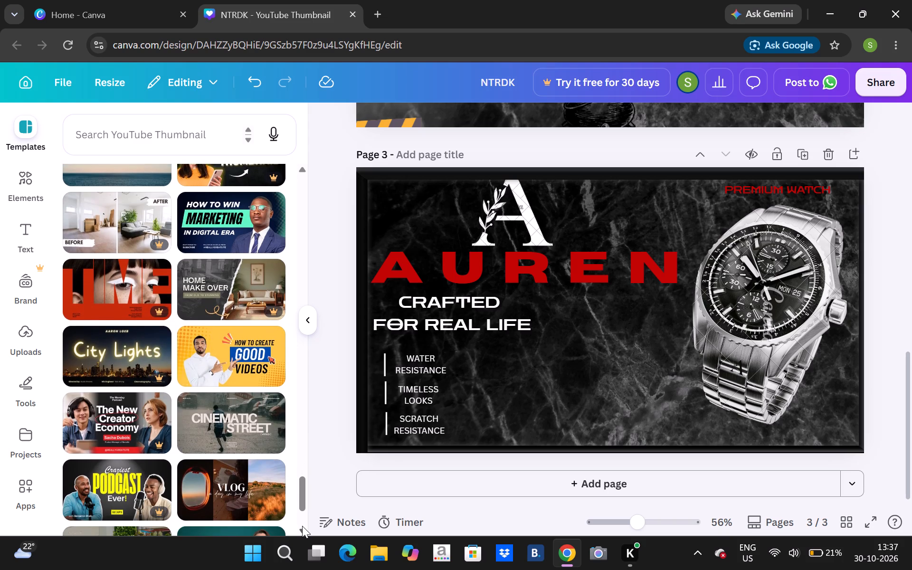
click(302, 526)
double_click(302, 526)
click(302, 526)
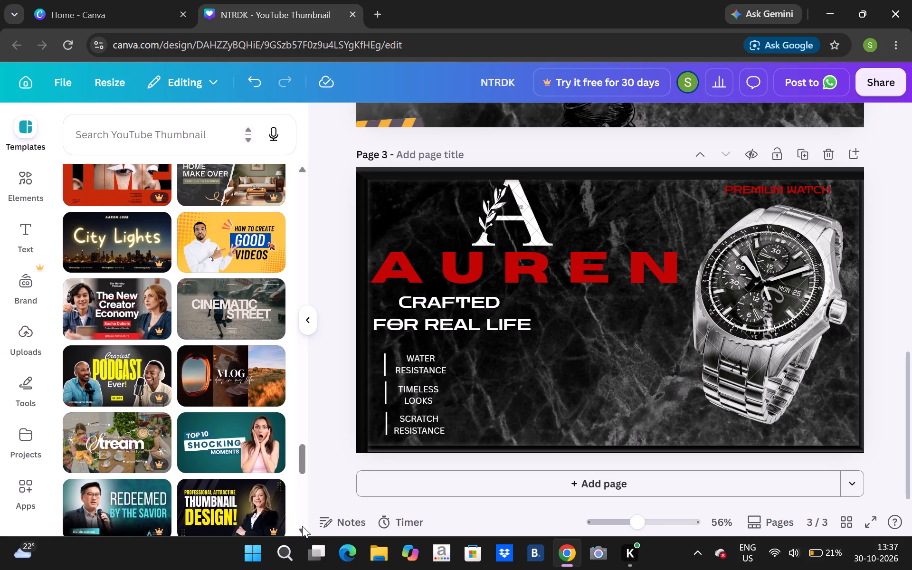
click(302, 526)
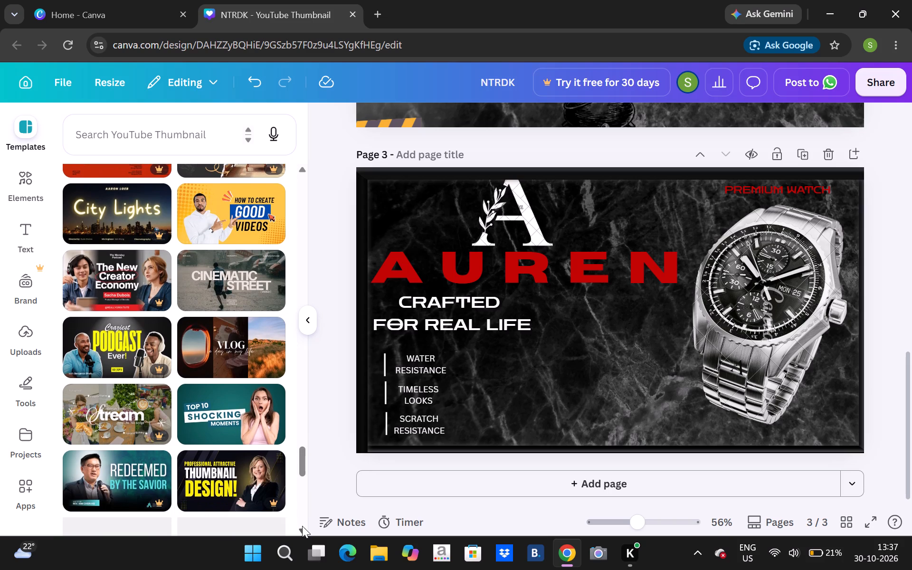
click(302, 526)
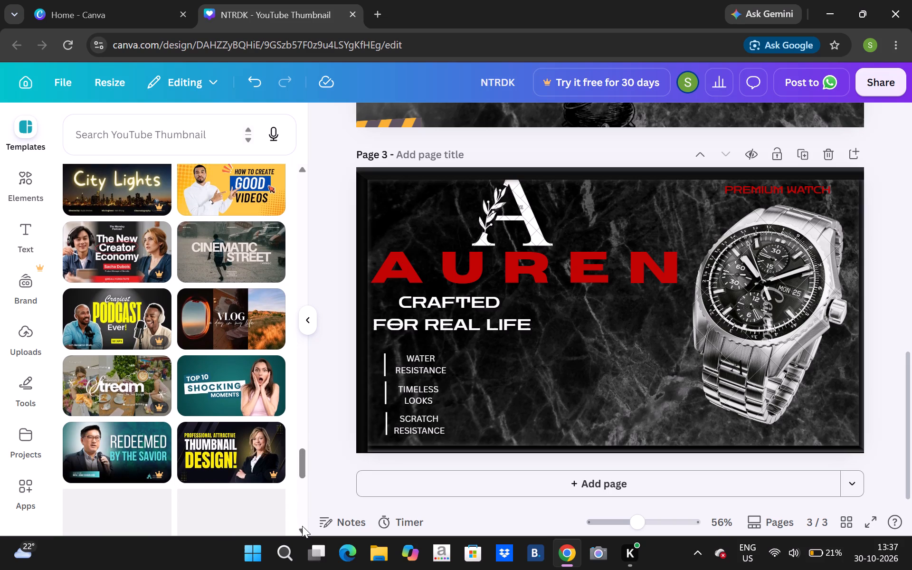
click(302, 526)
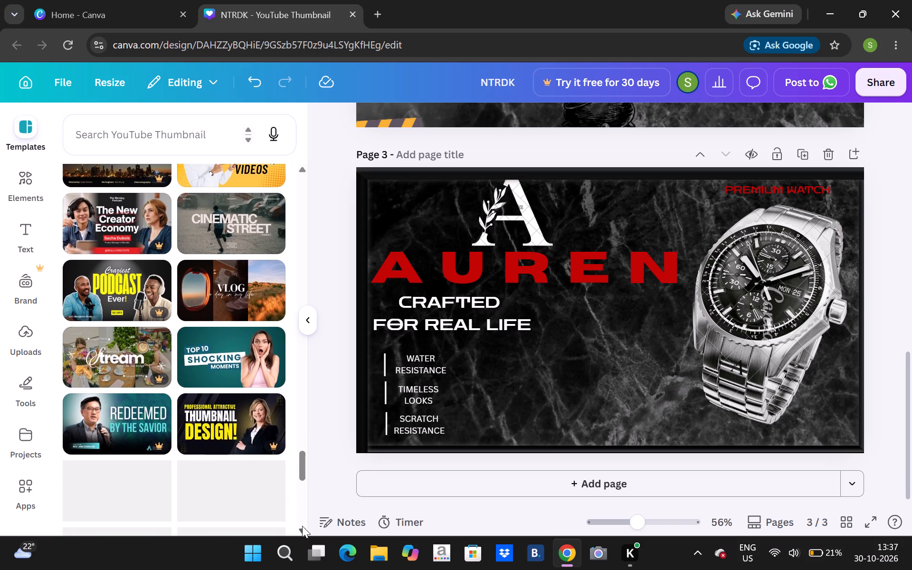
click(302, 526)
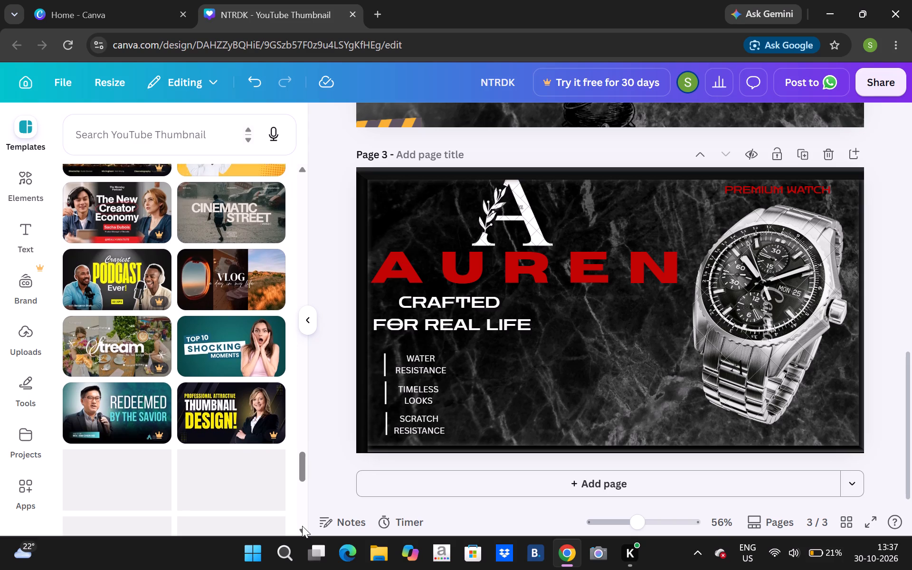
click(302, 526)
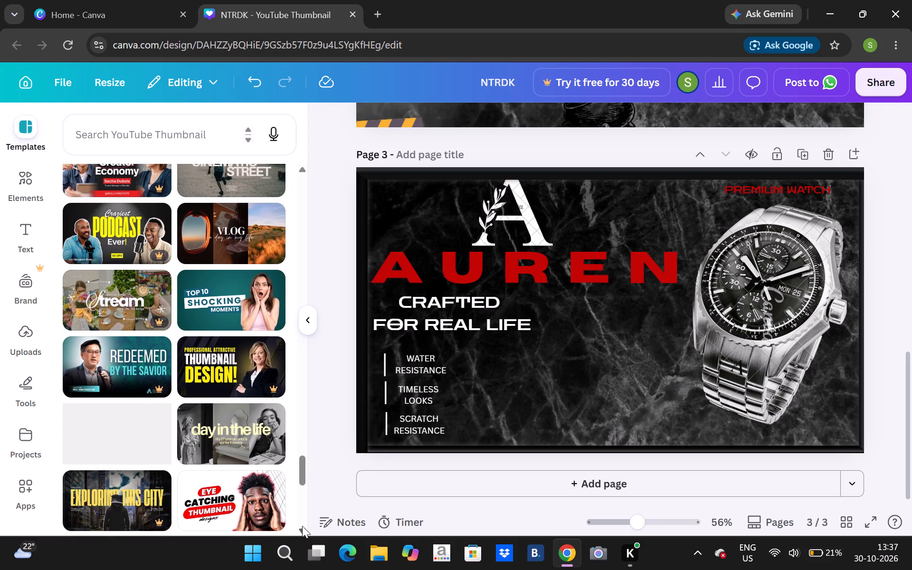
click(302, 526)
click(302, 526)
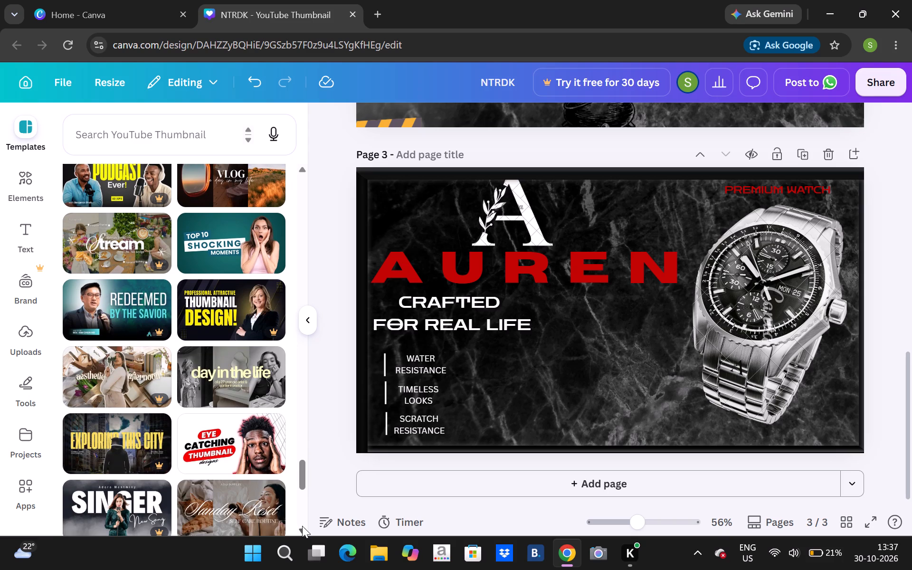
click(302, 526)
double_click(302, 522)
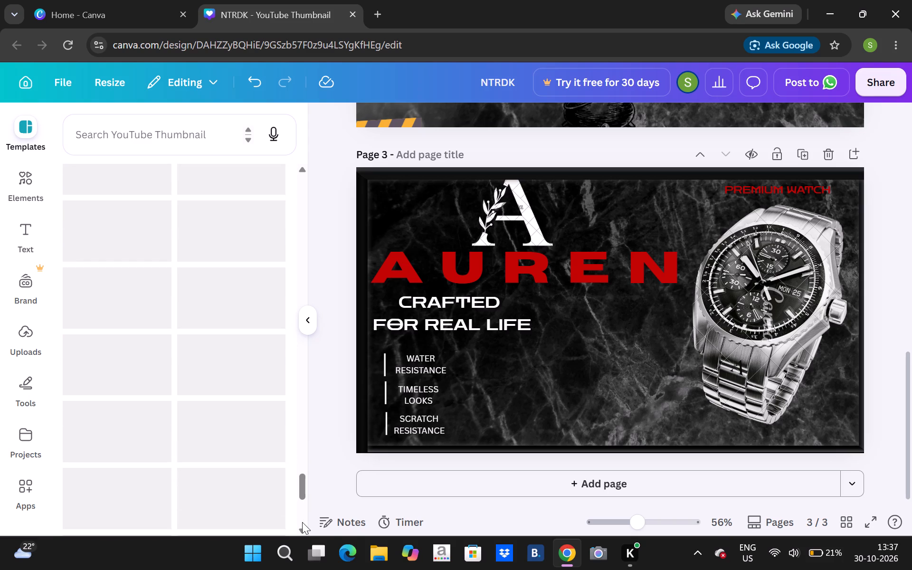